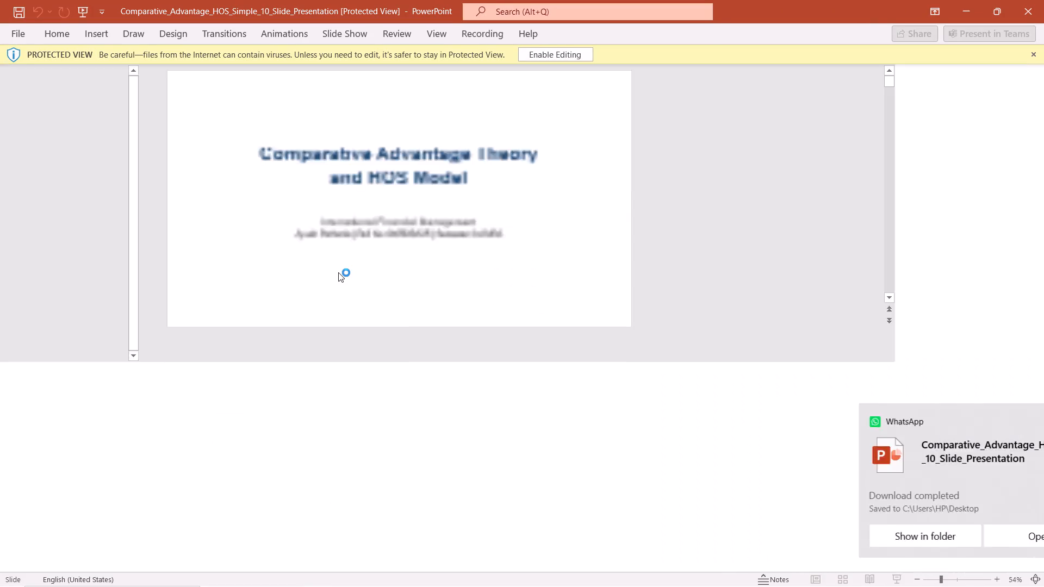
Enable editing of the protected Comparative Advantage presentation.
left_click(545, 56)
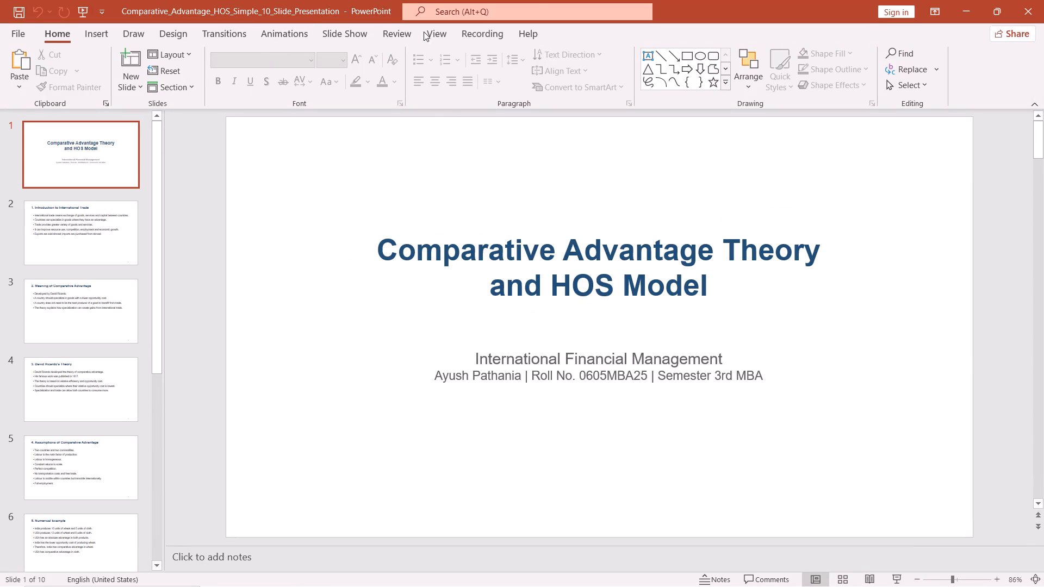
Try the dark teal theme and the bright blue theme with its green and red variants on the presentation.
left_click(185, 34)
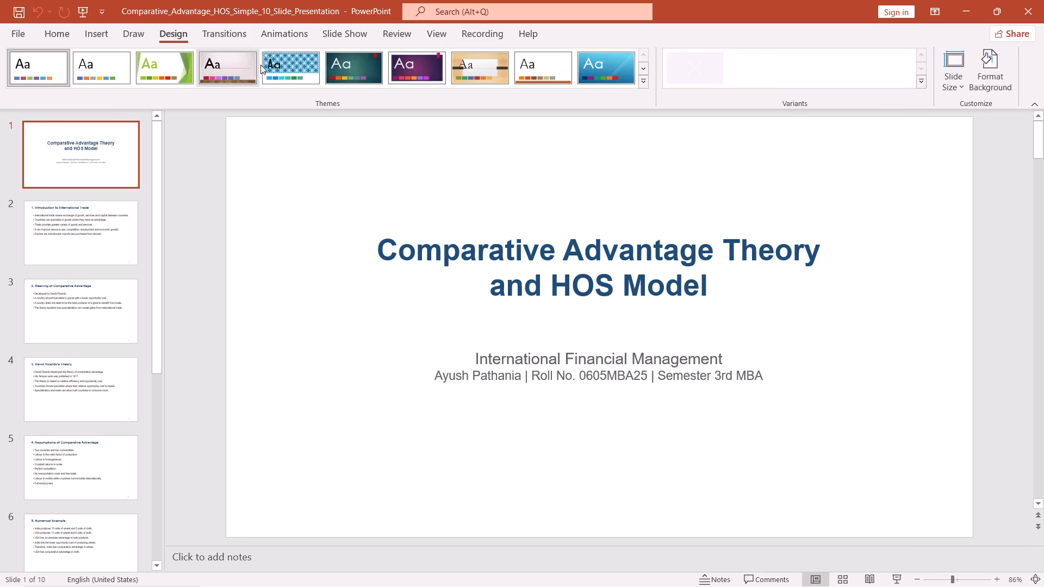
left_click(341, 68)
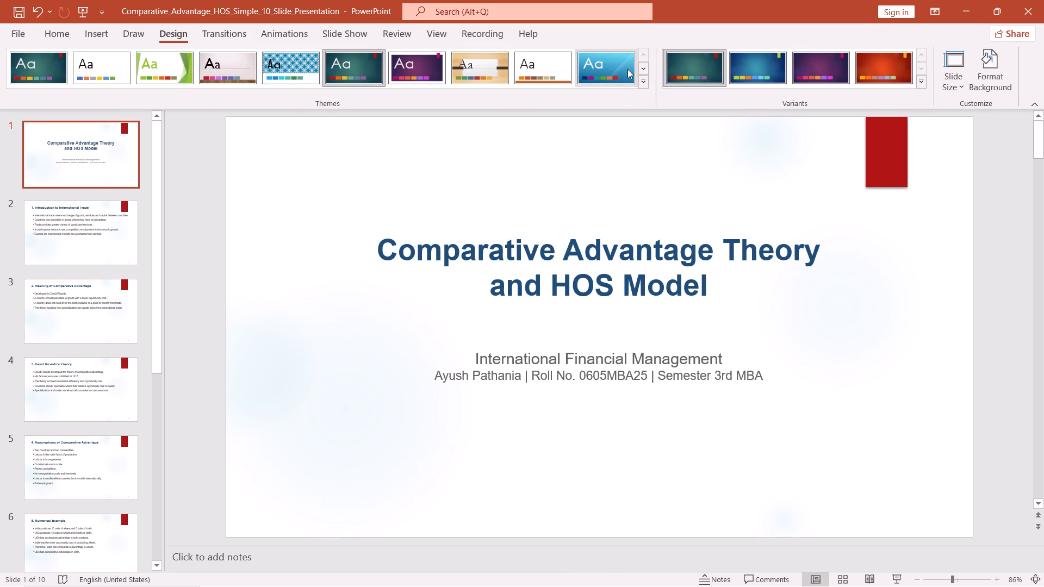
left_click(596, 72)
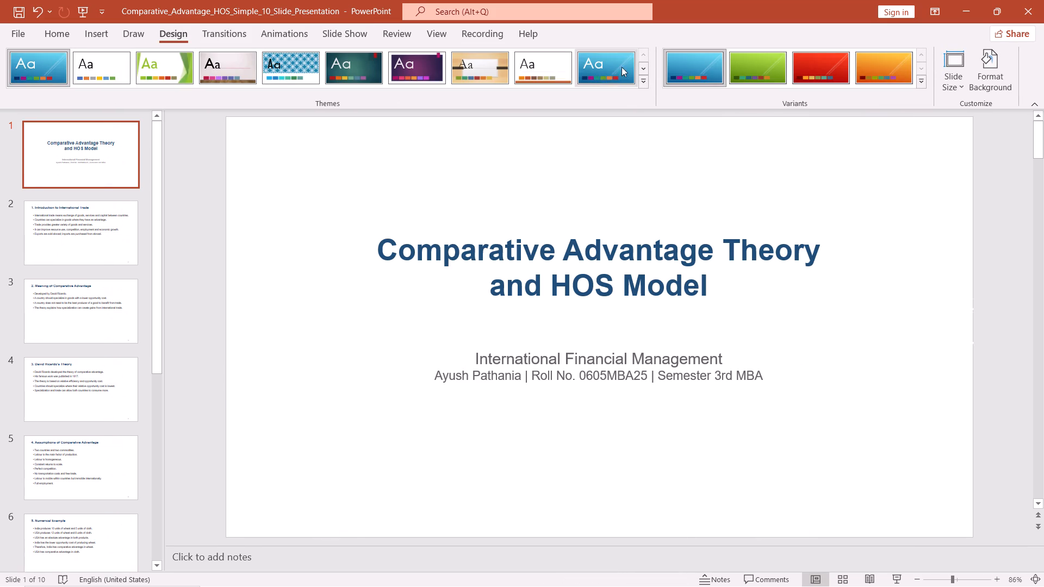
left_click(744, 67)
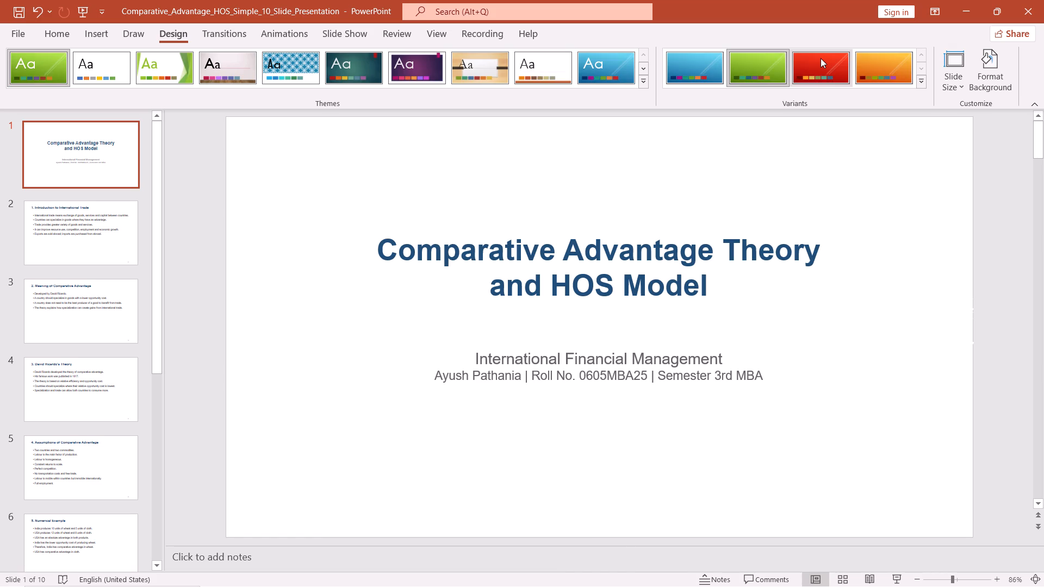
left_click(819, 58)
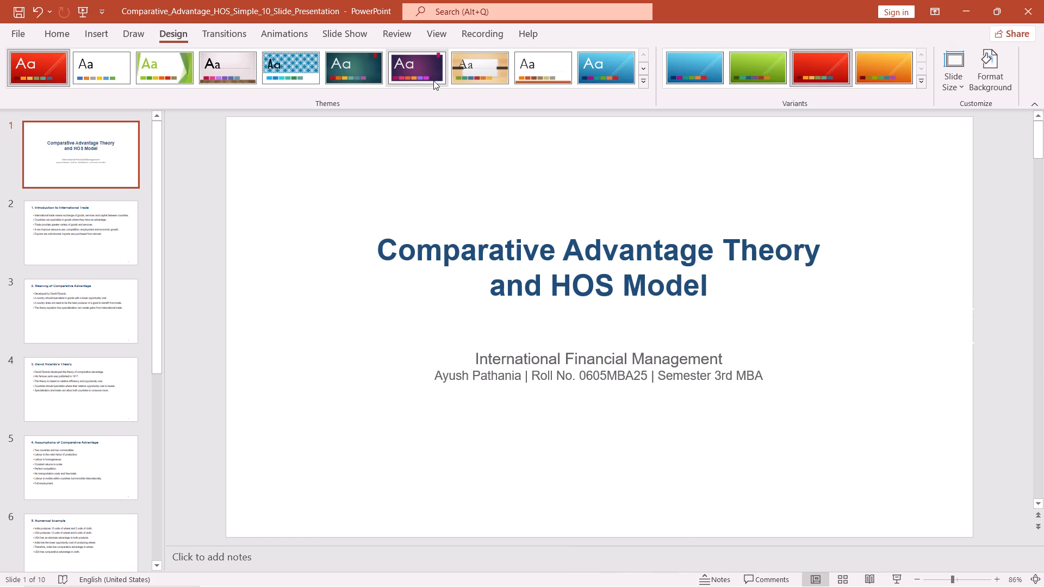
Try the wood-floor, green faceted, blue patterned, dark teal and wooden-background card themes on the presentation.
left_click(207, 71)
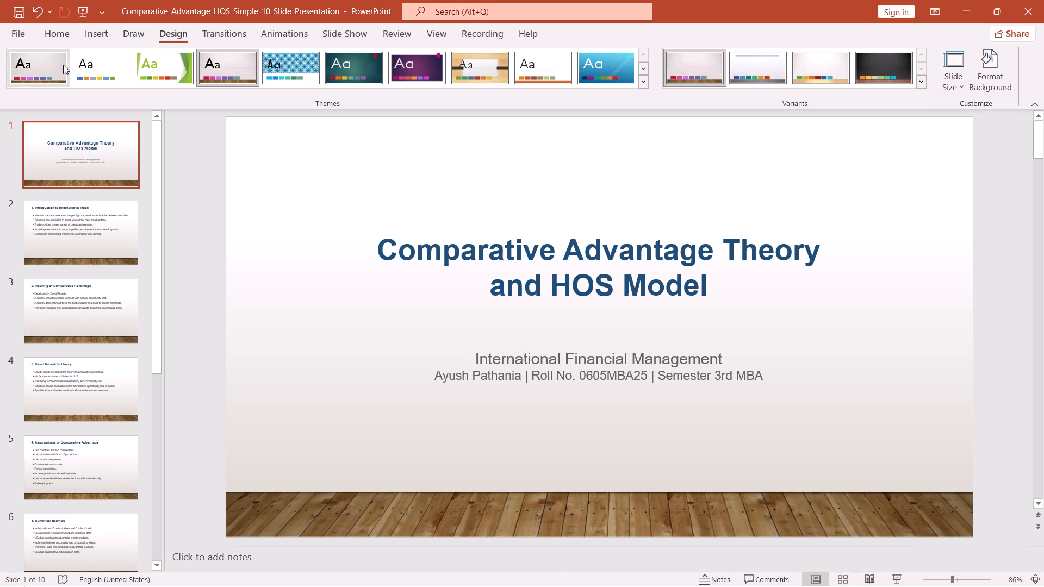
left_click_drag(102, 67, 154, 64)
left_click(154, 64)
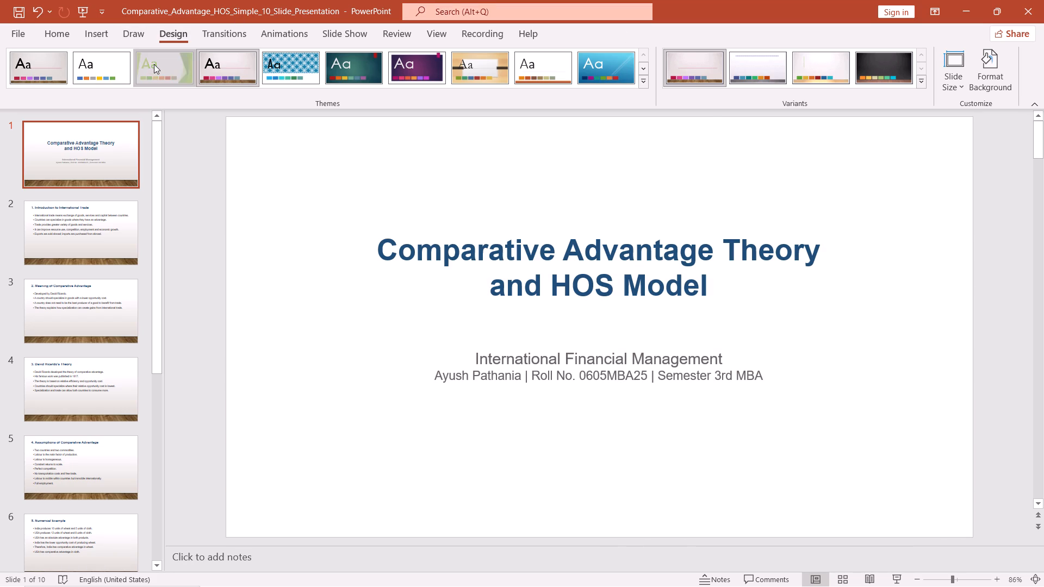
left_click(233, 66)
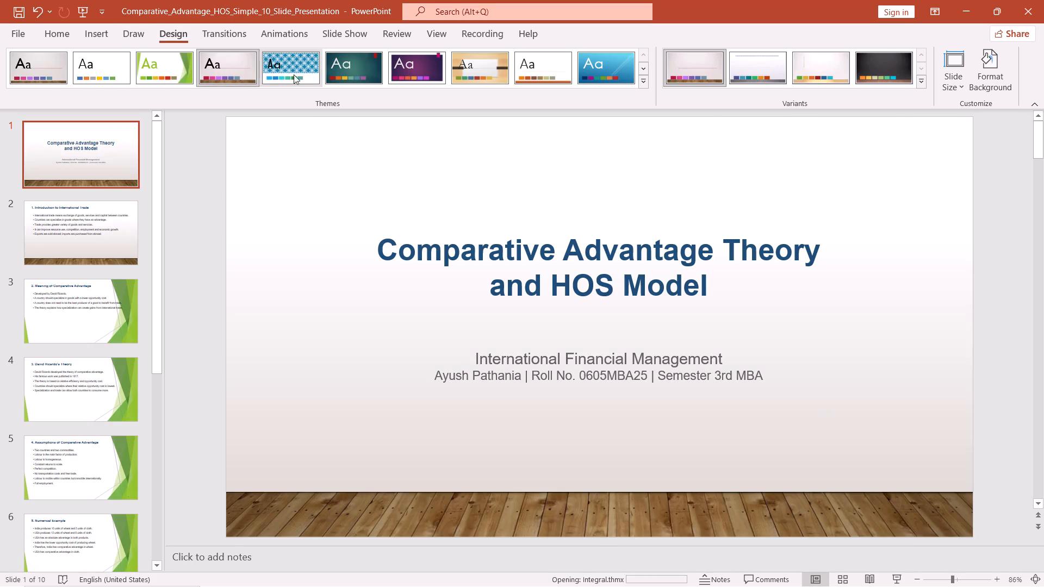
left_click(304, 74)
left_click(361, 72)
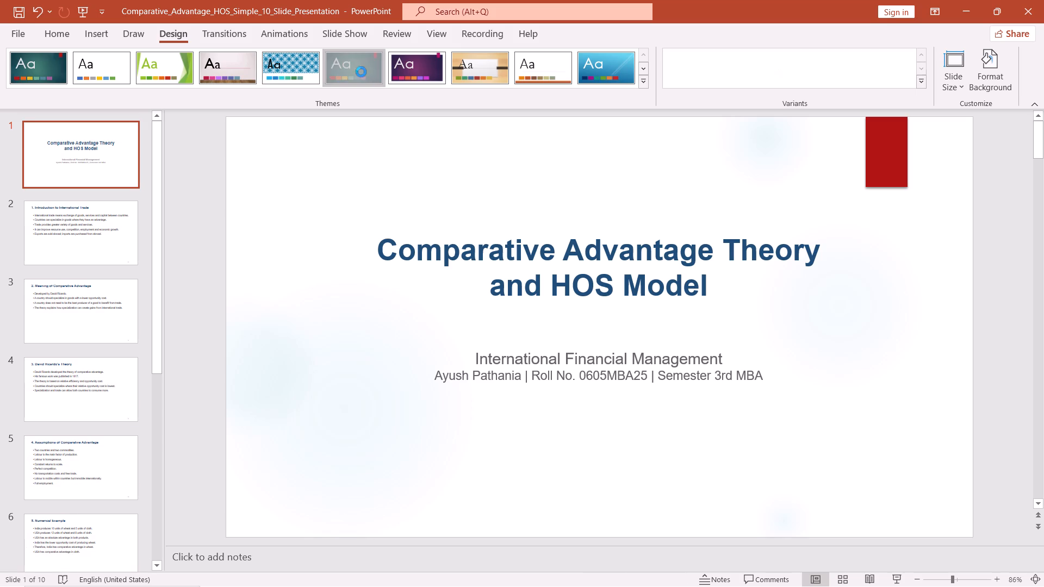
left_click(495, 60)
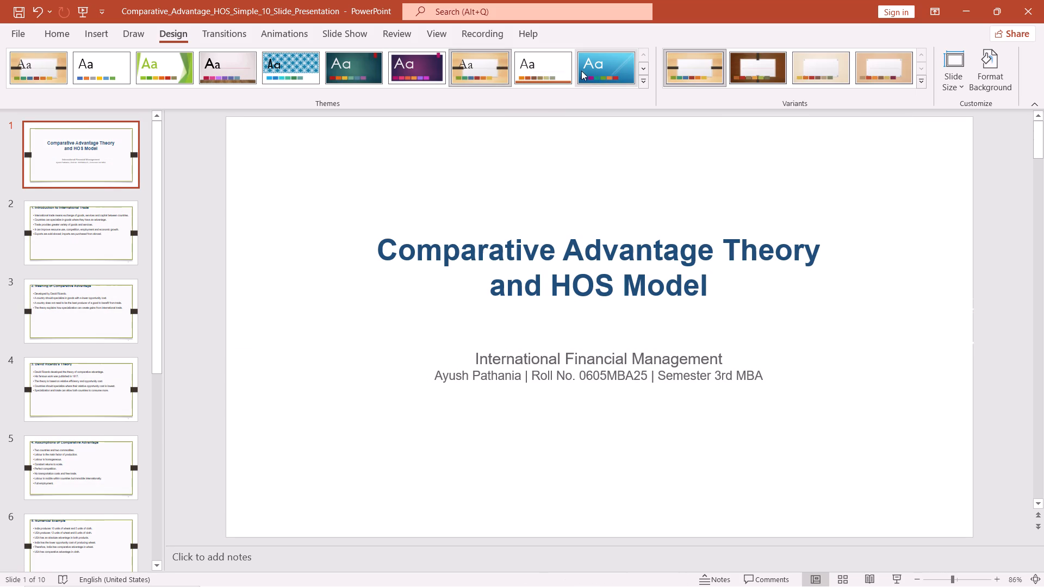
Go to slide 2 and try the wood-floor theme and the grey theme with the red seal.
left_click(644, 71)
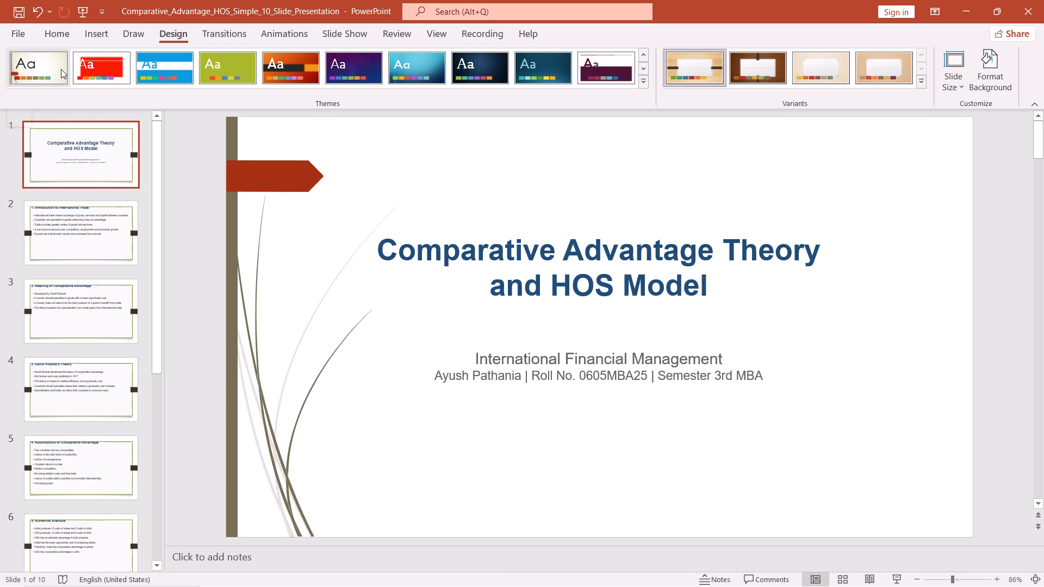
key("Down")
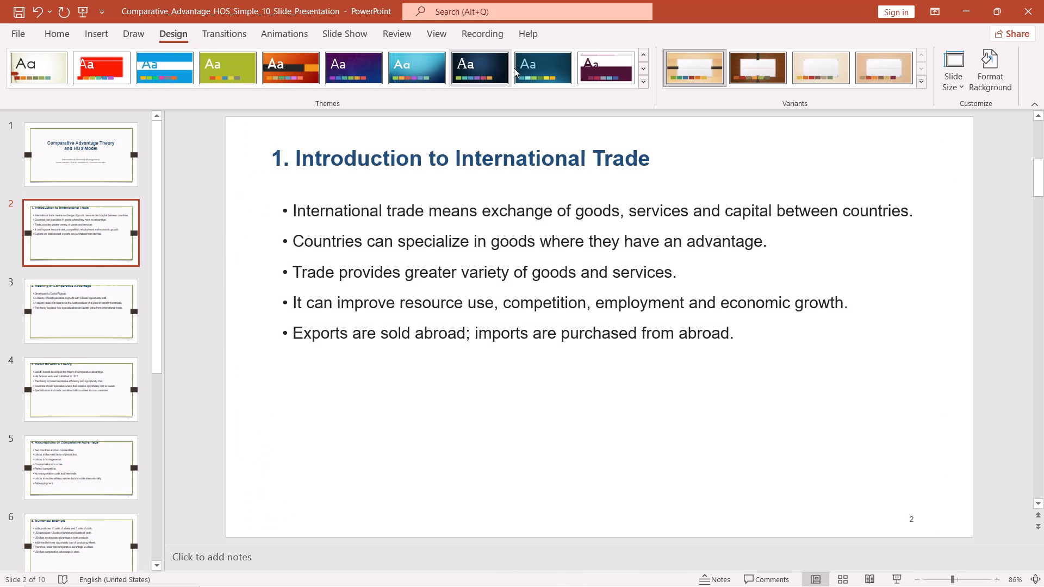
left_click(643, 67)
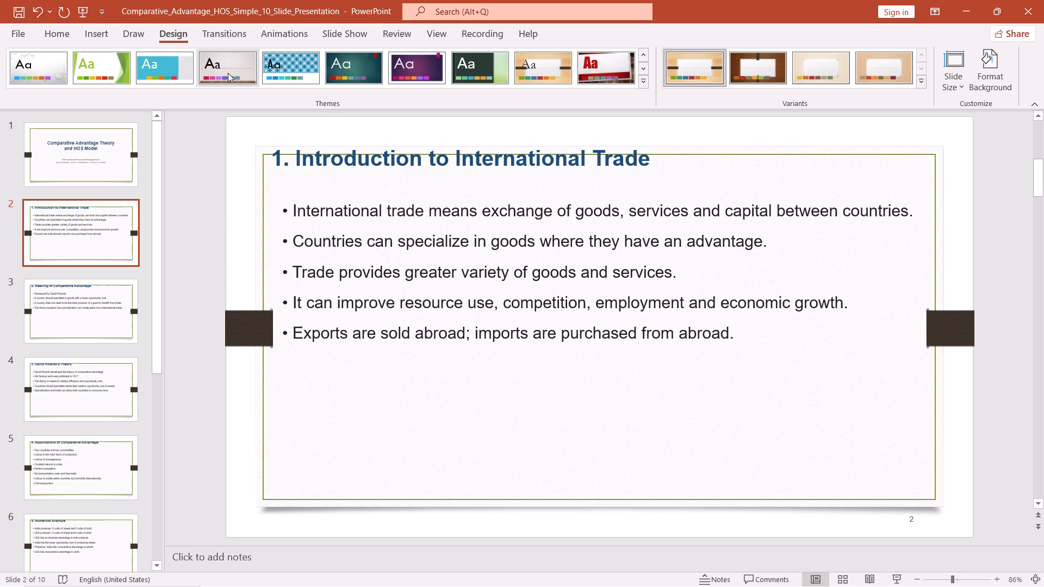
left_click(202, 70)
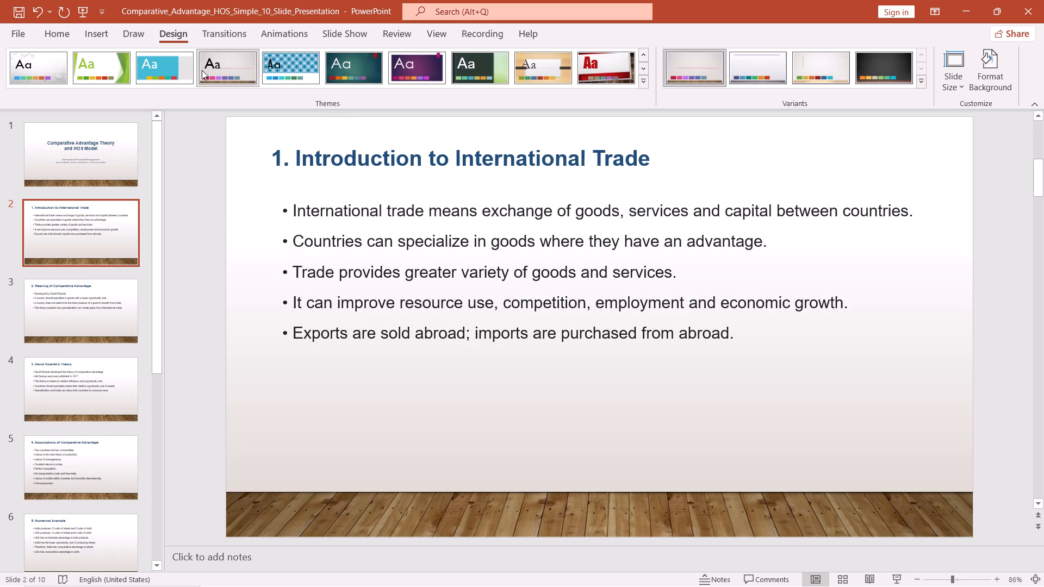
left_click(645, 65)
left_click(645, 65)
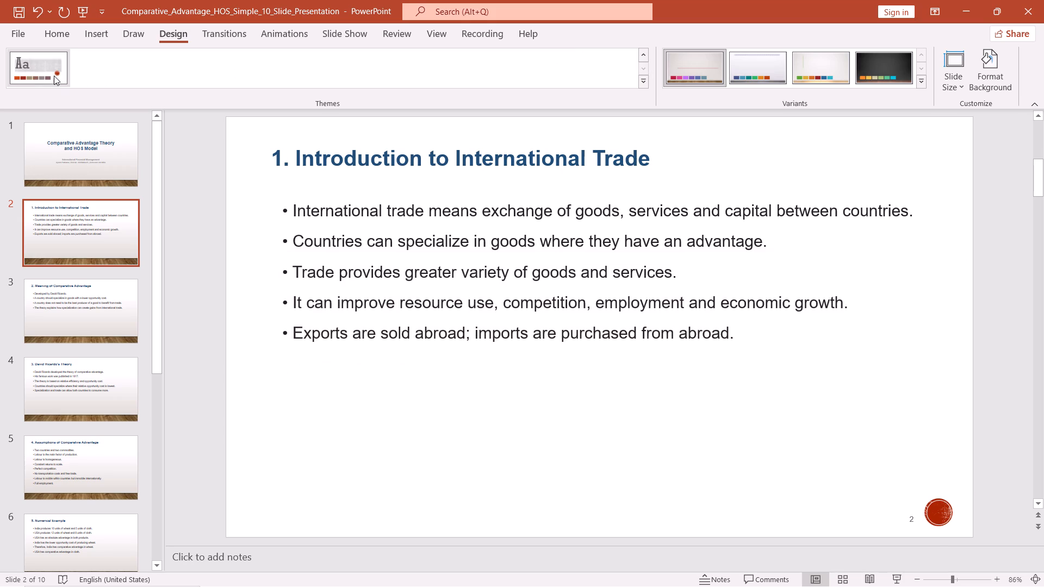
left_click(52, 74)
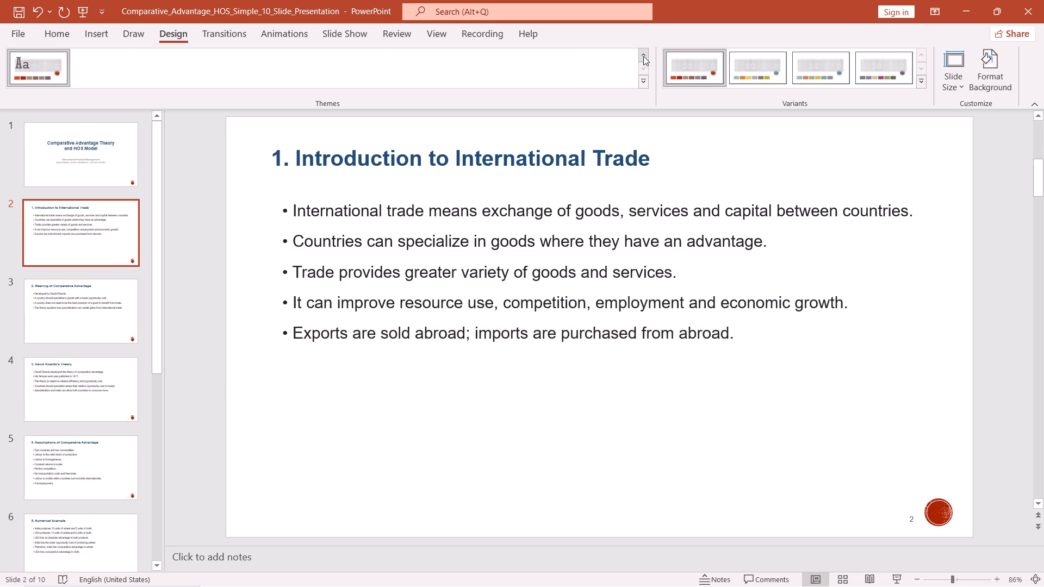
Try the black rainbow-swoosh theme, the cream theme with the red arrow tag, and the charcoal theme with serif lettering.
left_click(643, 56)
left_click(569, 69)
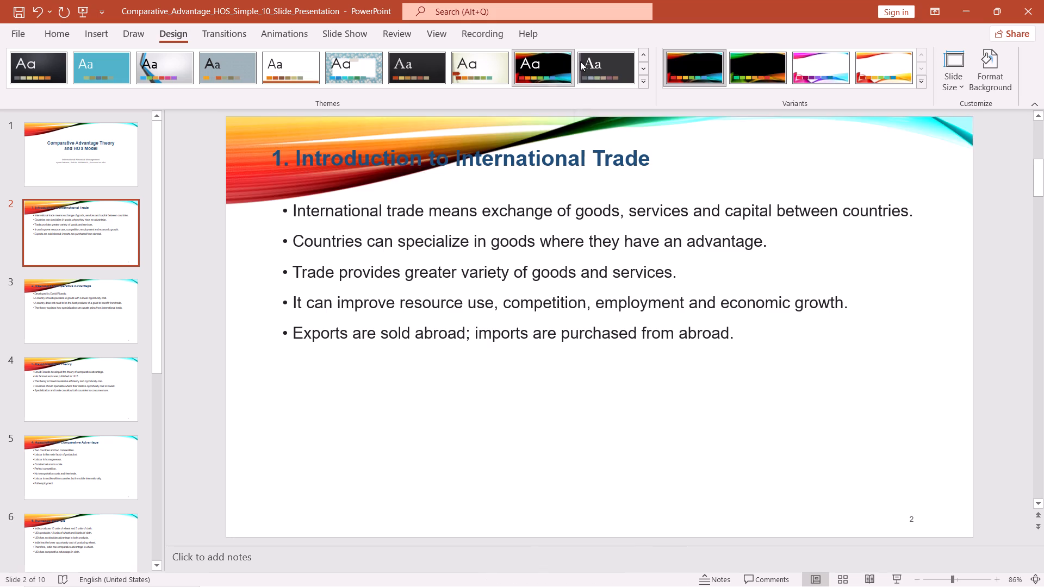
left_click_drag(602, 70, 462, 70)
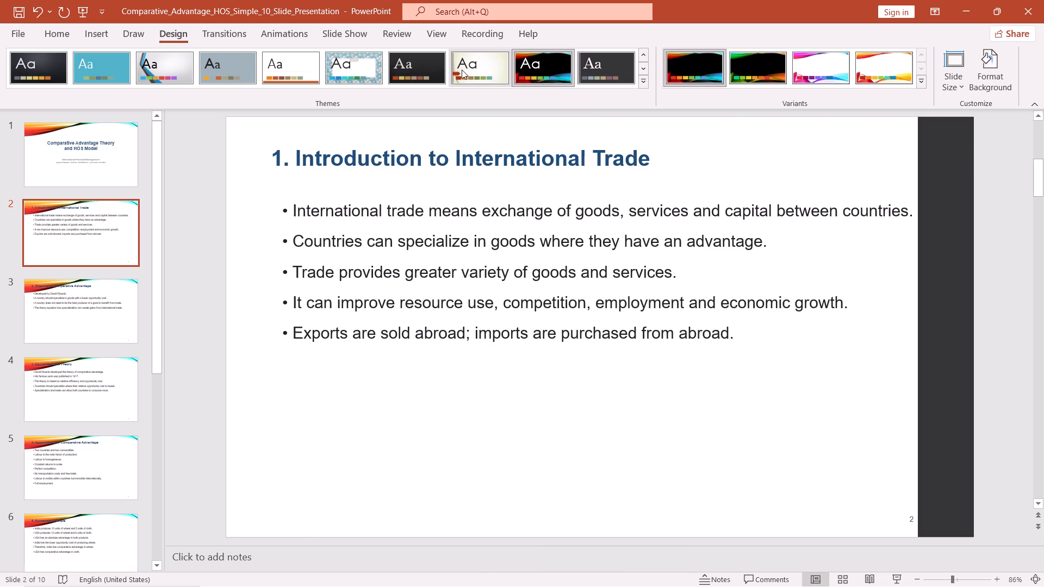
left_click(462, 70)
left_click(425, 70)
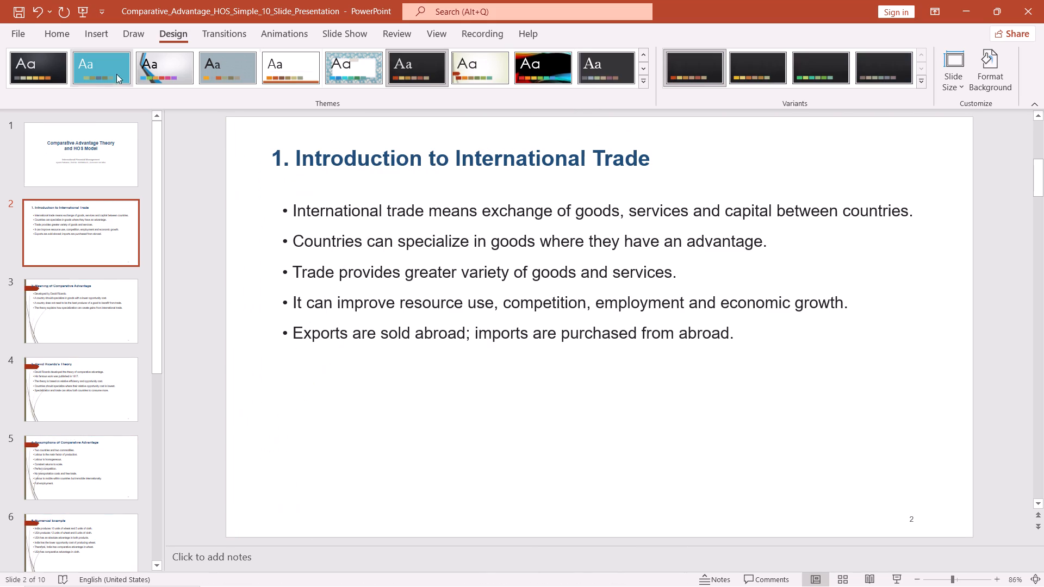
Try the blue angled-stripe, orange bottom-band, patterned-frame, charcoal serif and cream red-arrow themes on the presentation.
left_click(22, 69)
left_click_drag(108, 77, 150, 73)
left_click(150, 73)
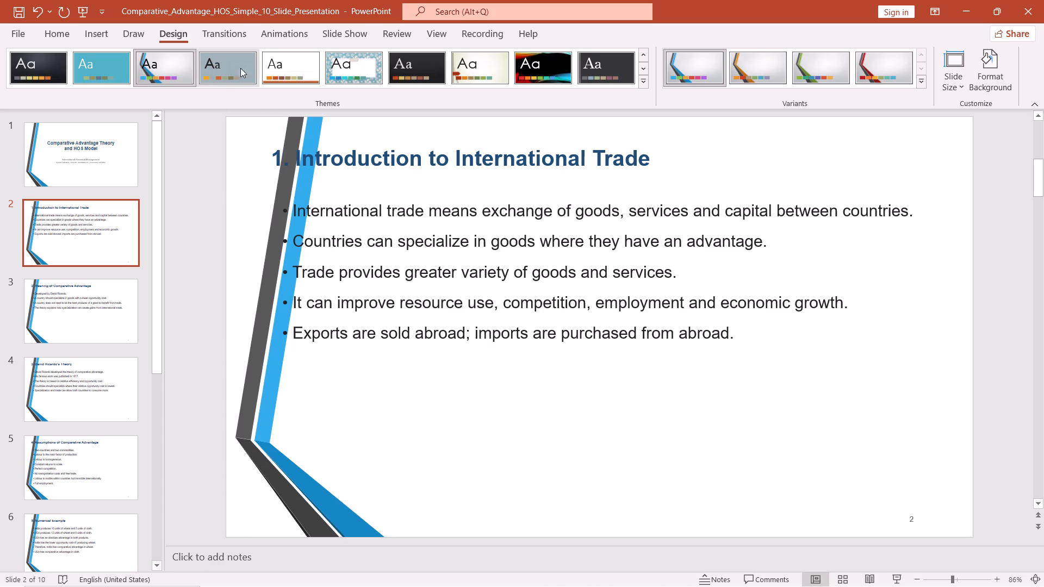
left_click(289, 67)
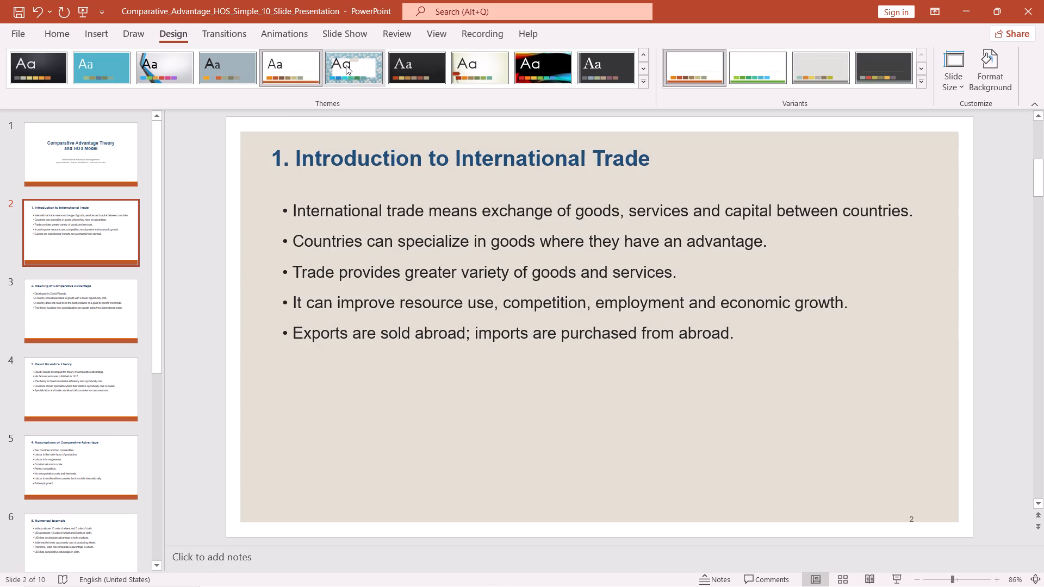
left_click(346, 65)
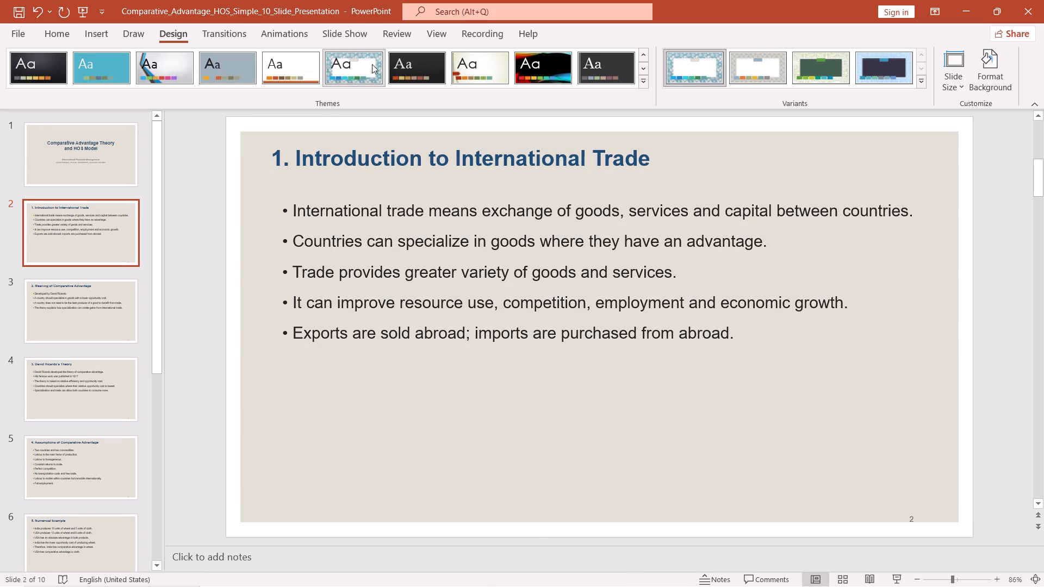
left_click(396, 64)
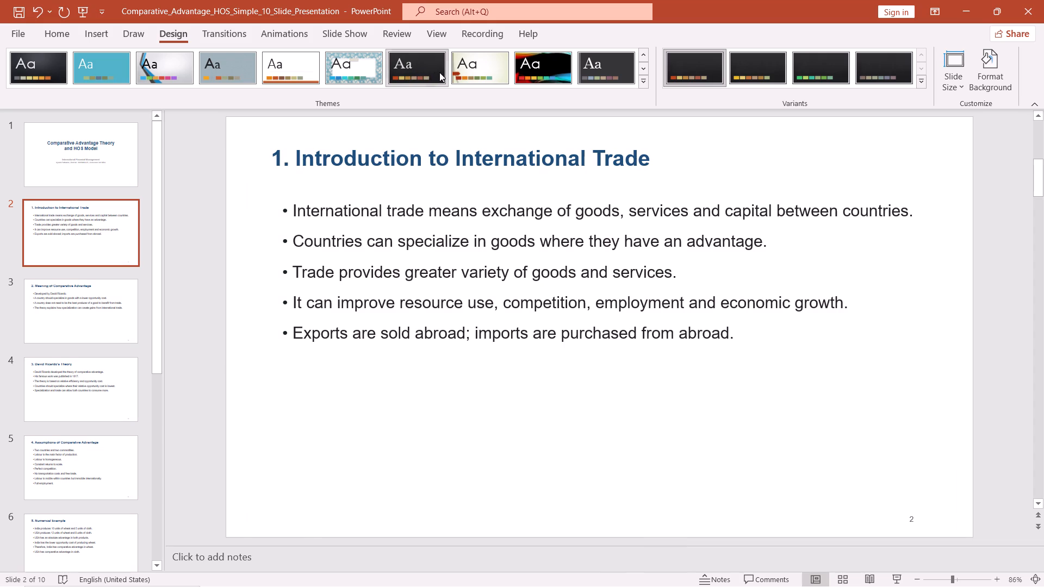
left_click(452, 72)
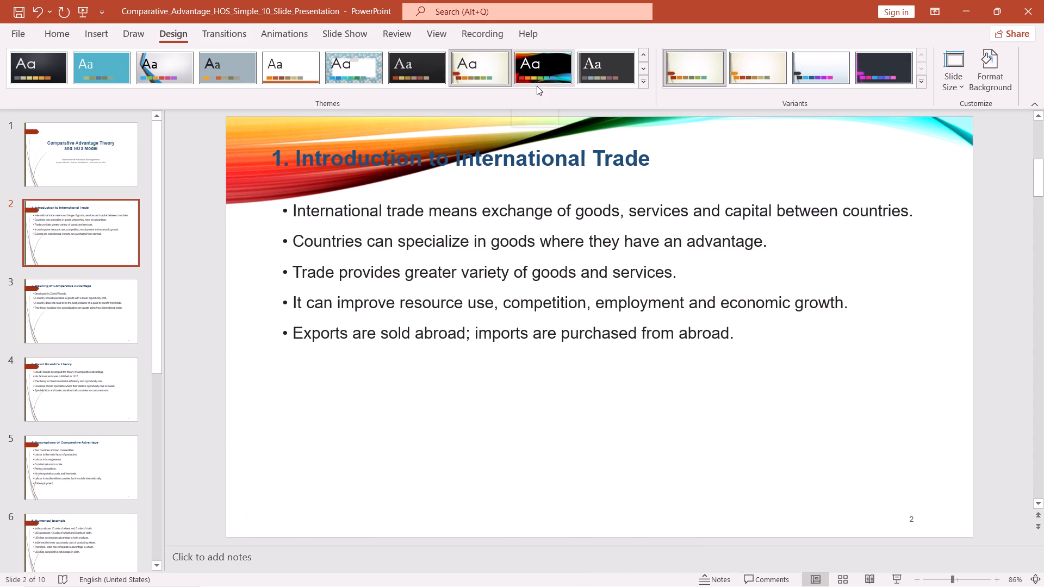
Apply the black theme with the rainbow-coloured swoosh to the whole presentation.
left_click(538, 72)
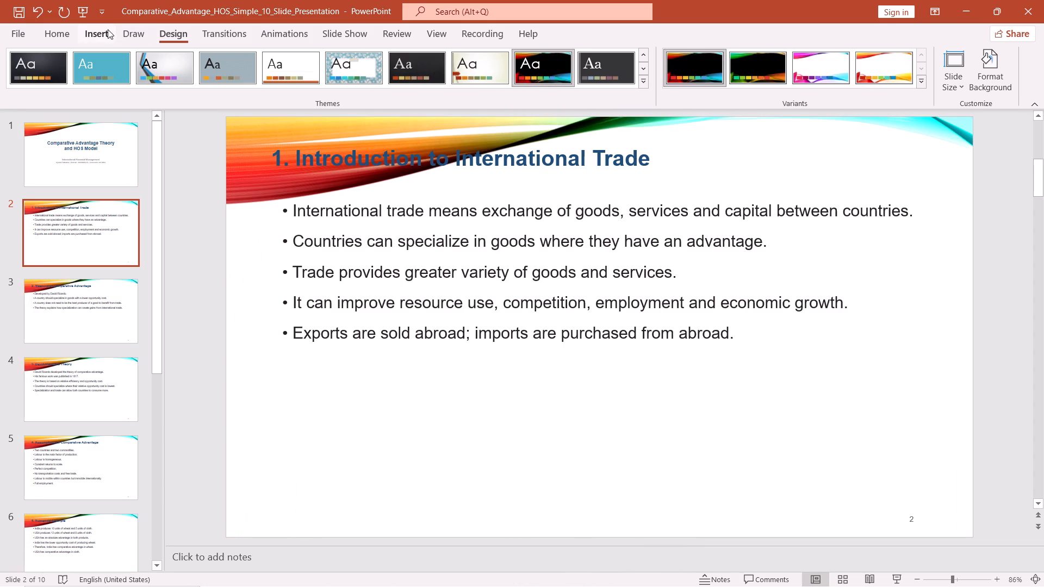
Move the title "1. Introduction to International Trade" on slide 2 slightly down and to the right.
left_click(66, 33)
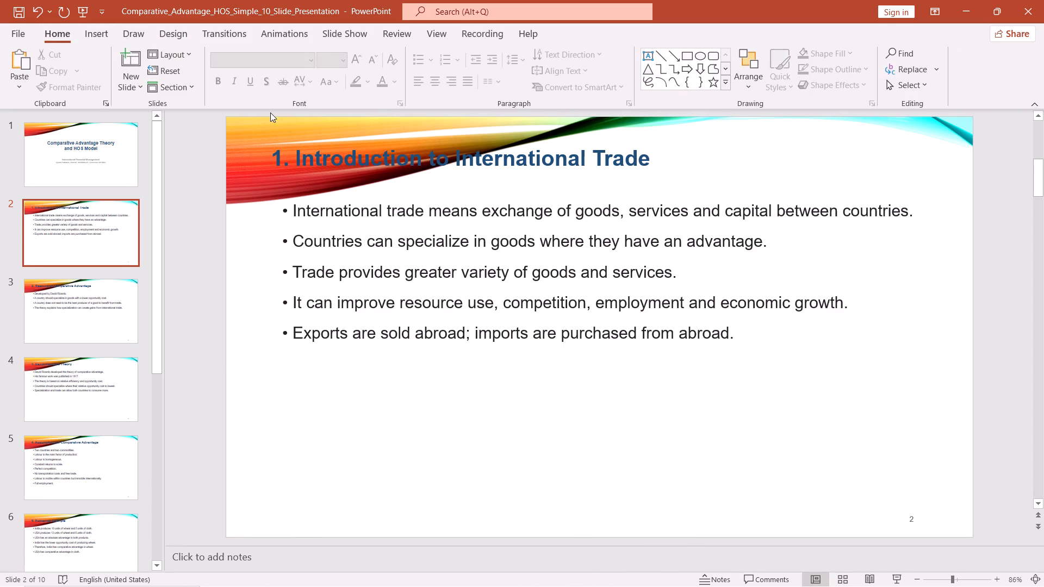
left_click(478, 160)
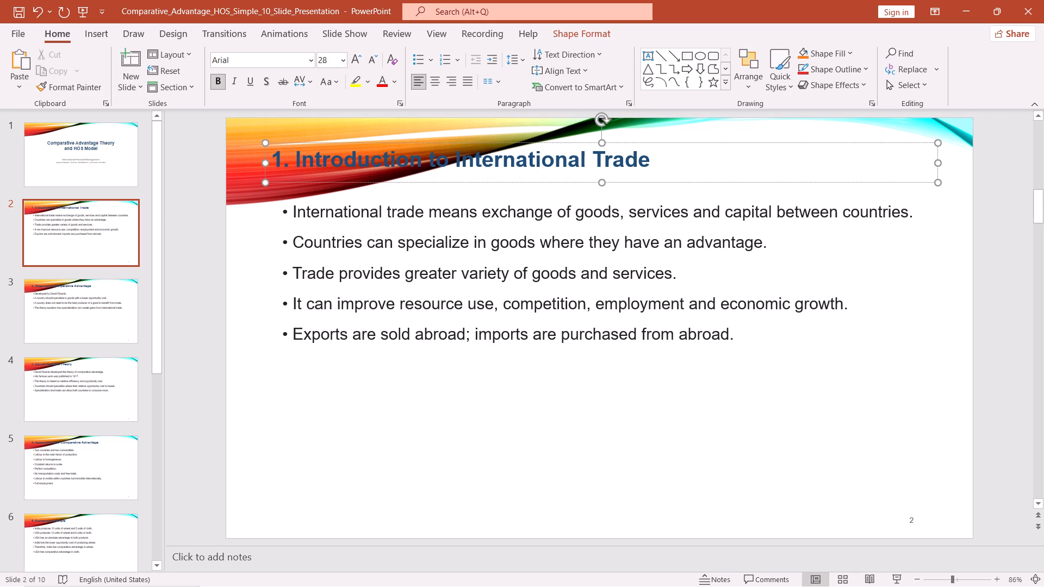
left_click_drag(736, 162, 742, 176)
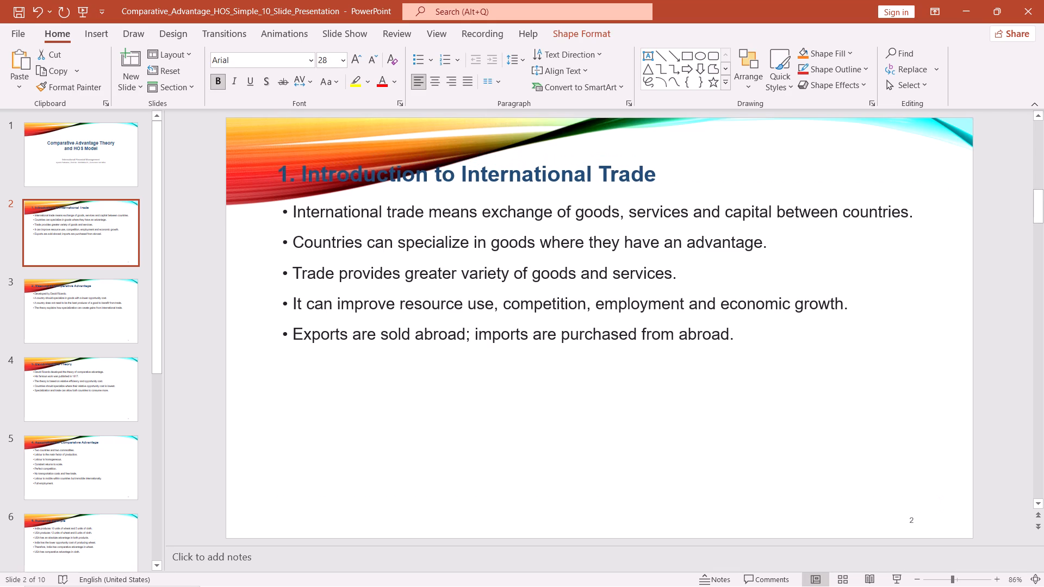
left_click_drag(742, 176, 843, 163)
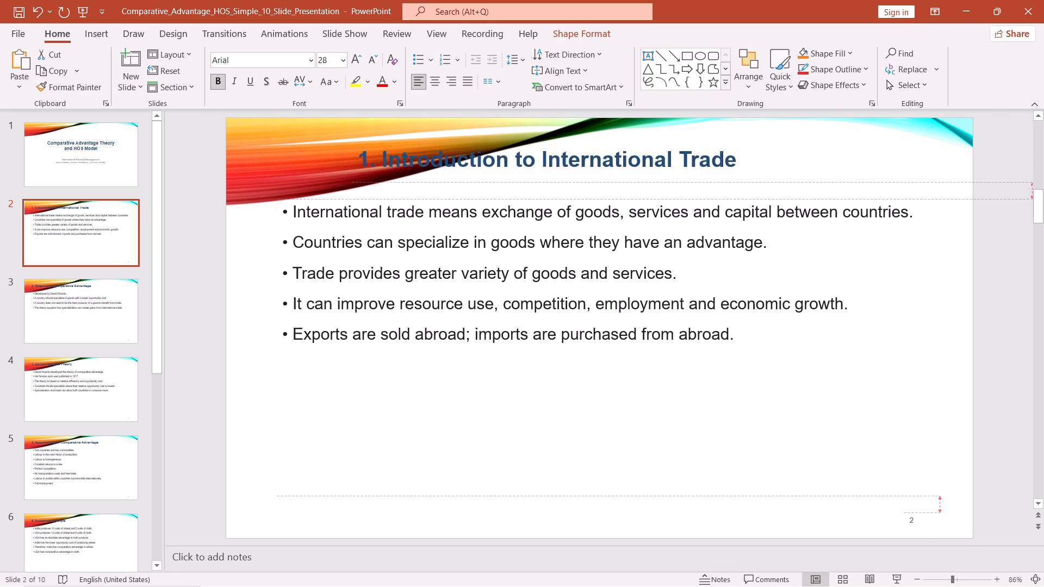
left_click_drag(843, 163, 878, 166)
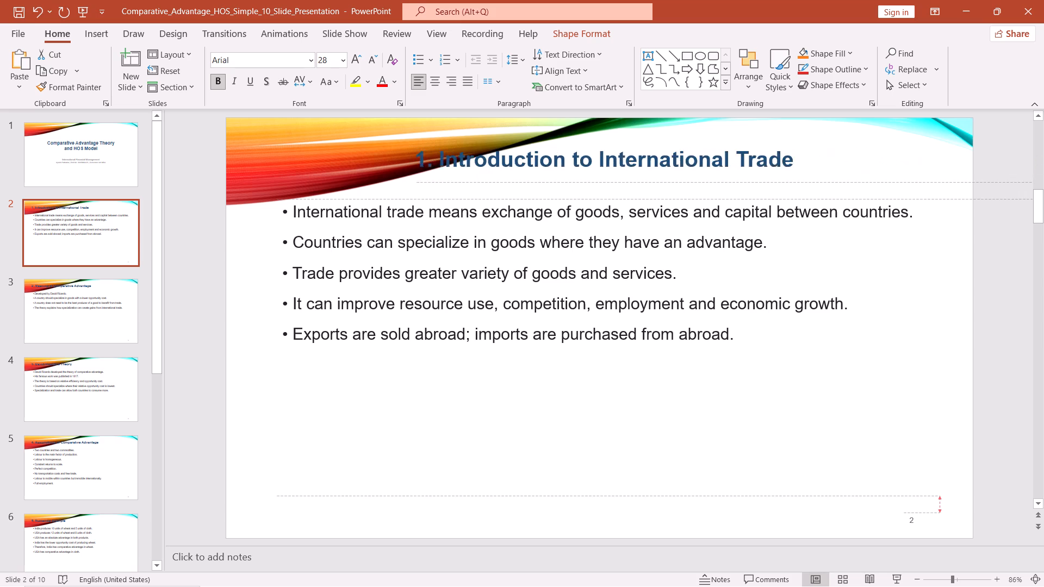
left_click_drag(878, 166, 751, 170)
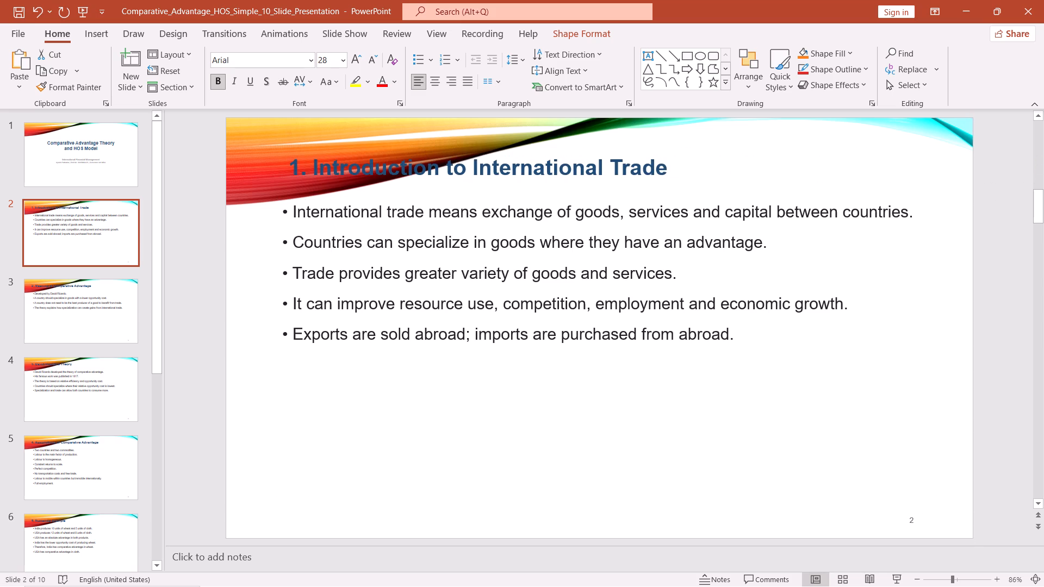
left_click_drag(751, 170, 745, 170)
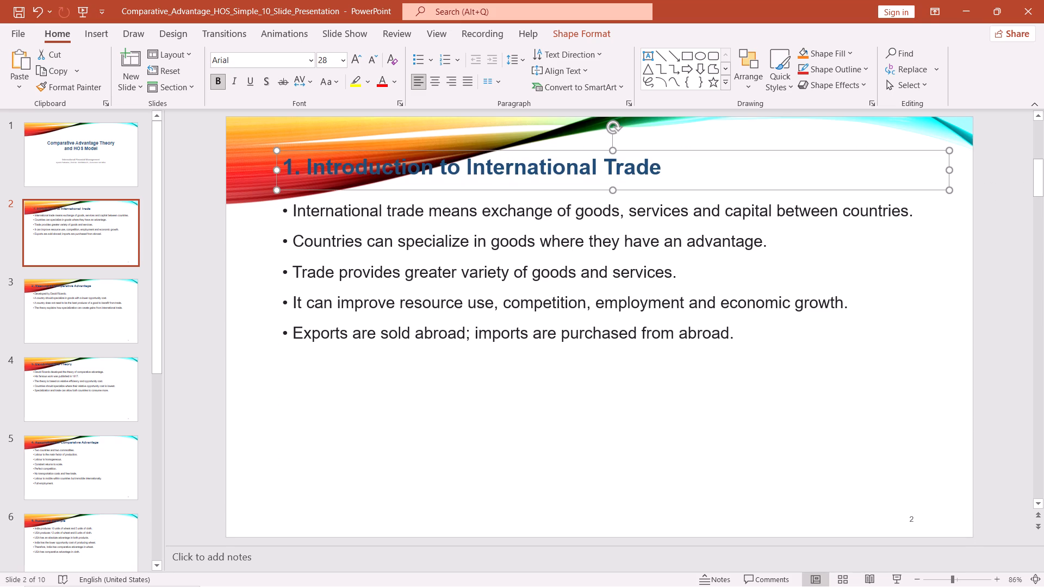
Move the bulleted text box on slide 2 down, leaving a clear gap beneath the title and coloured band.
left_click(802, 257)
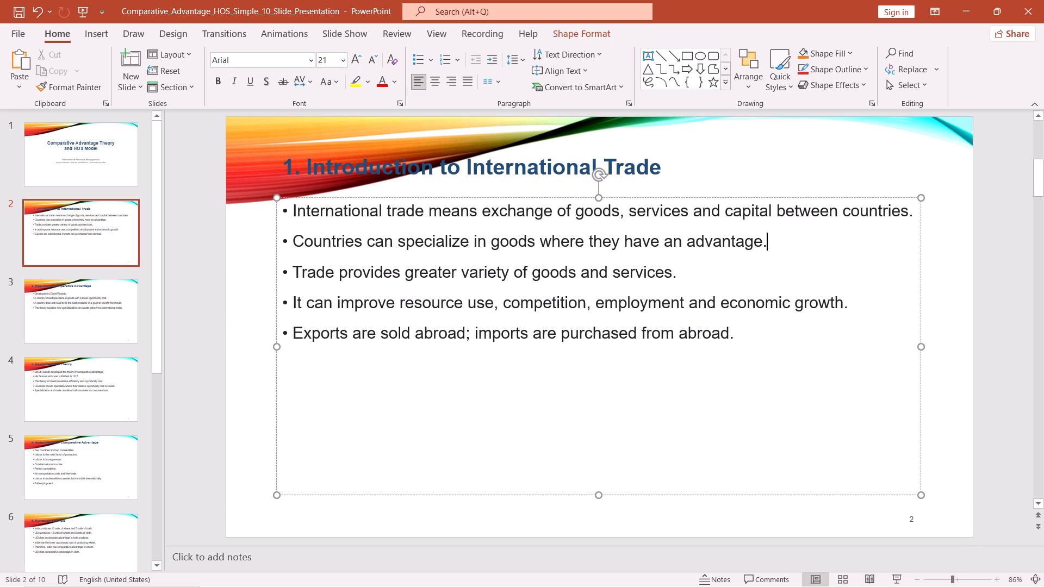
left_click_drag(898, 352, 894, 389)
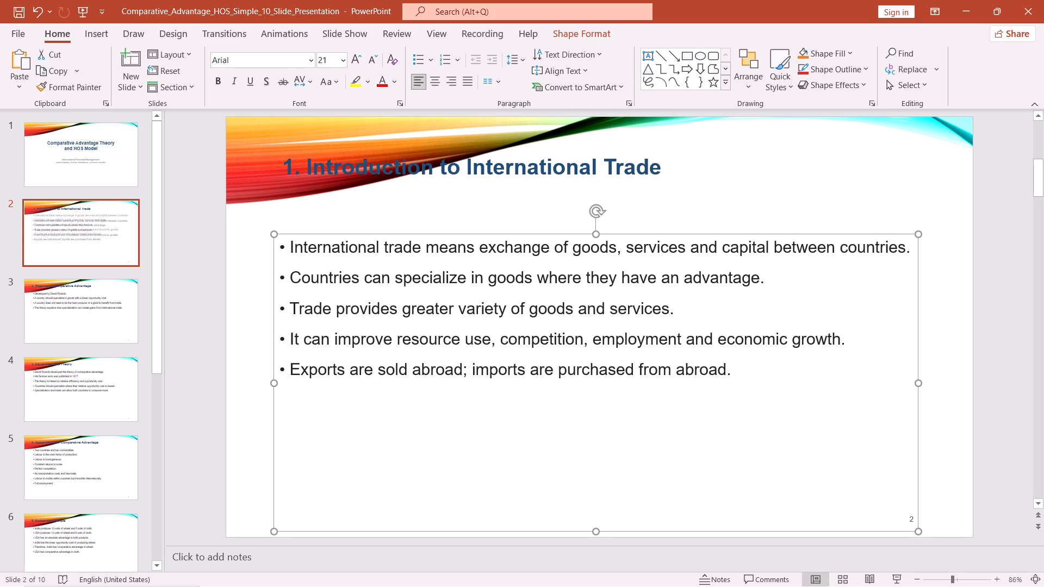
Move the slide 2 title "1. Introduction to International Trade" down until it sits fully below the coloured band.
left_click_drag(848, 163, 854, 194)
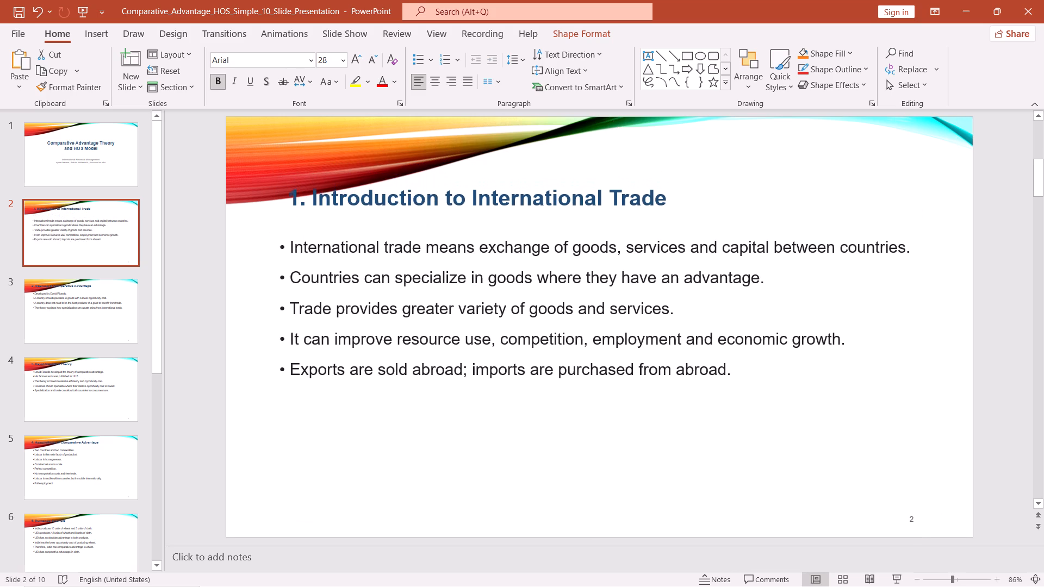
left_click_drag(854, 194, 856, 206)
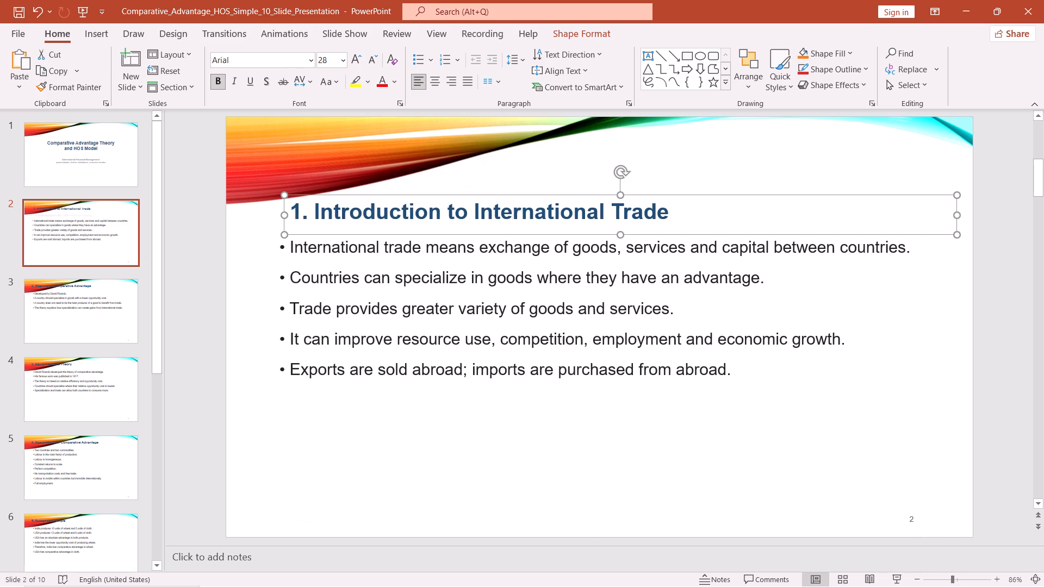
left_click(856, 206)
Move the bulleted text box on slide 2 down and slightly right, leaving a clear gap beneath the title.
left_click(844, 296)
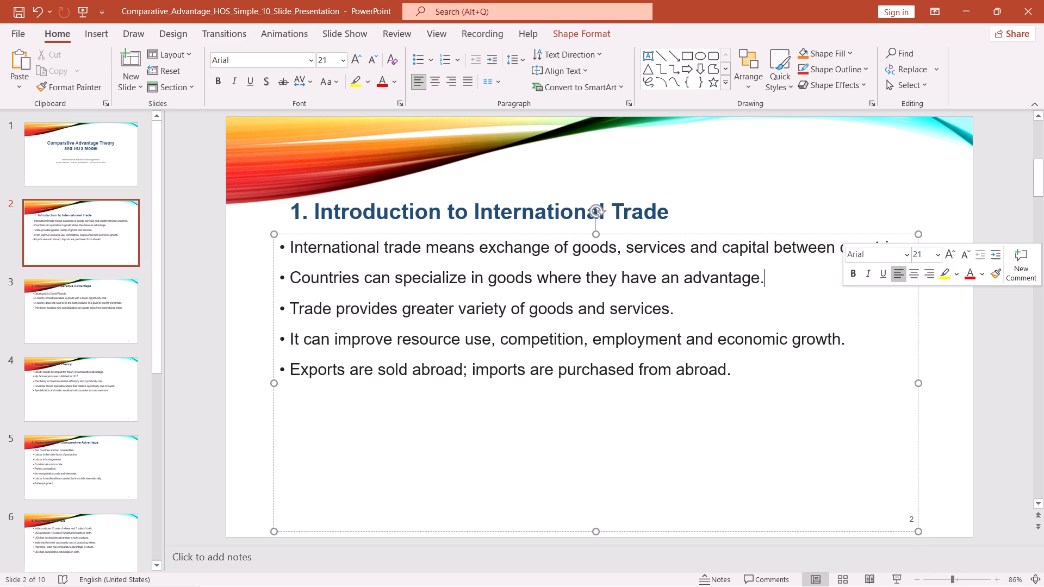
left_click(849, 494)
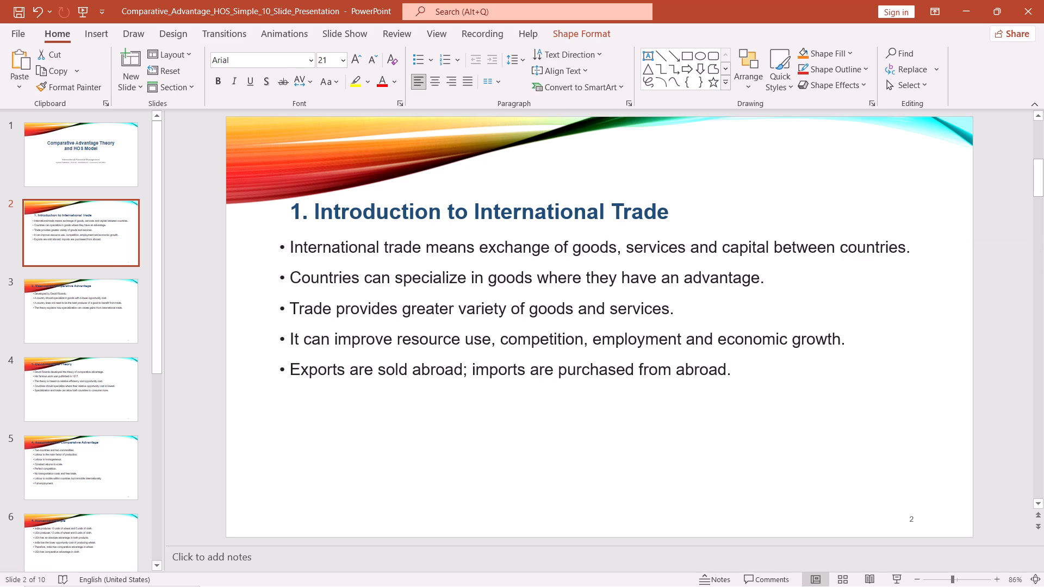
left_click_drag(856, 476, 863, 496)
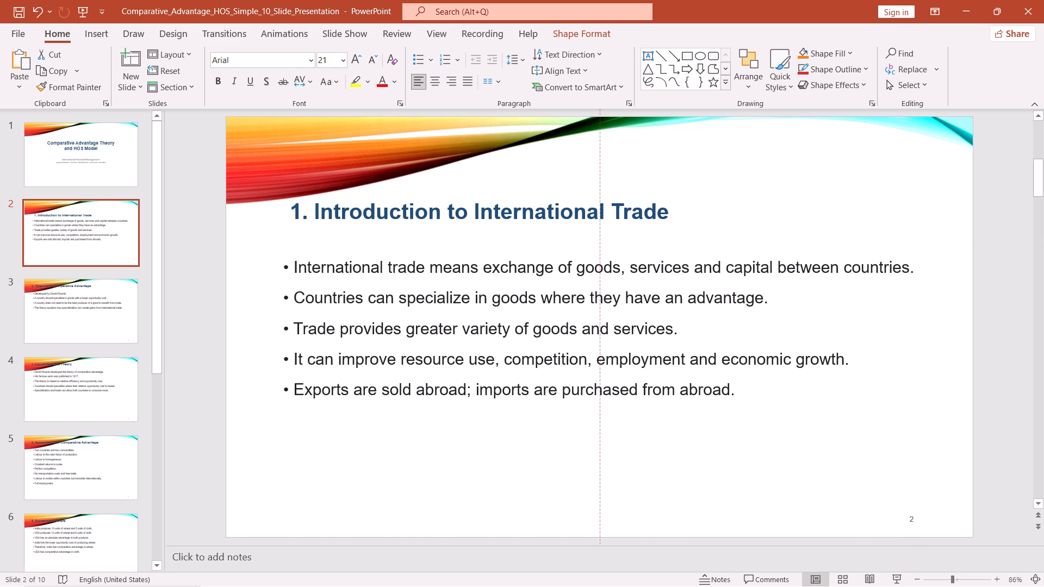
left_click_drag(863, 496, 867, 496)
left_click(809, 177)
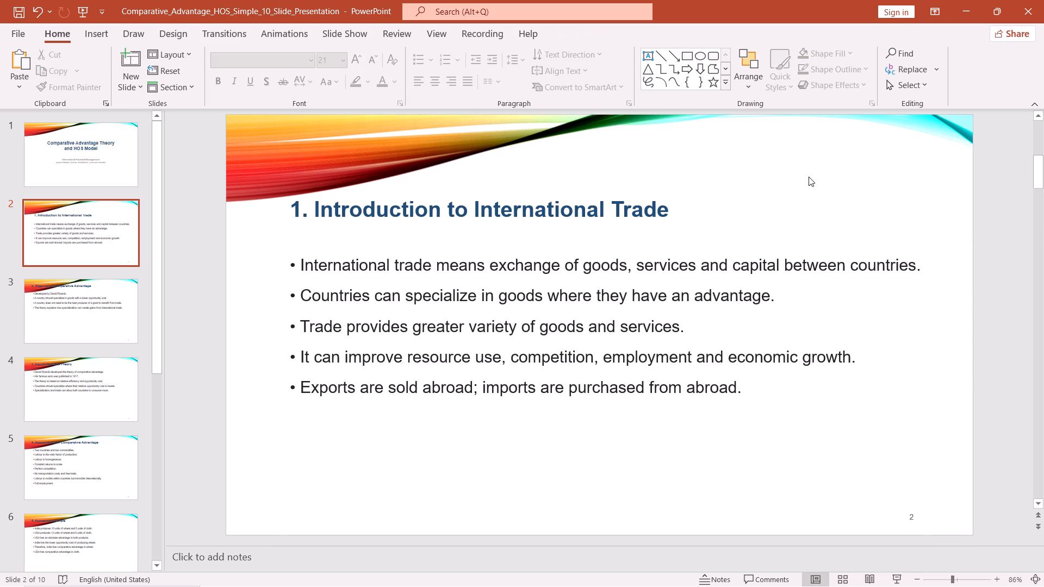
Cut slide 2, "1. Introduction to International Trade", out of the presentation.
left_click(47, 152)
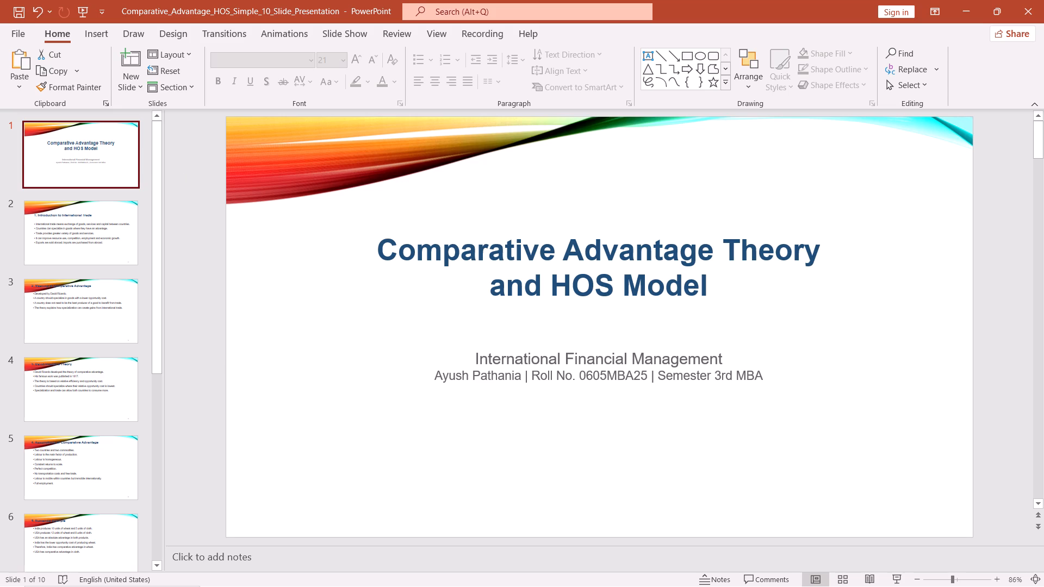
left_click(381, 369)
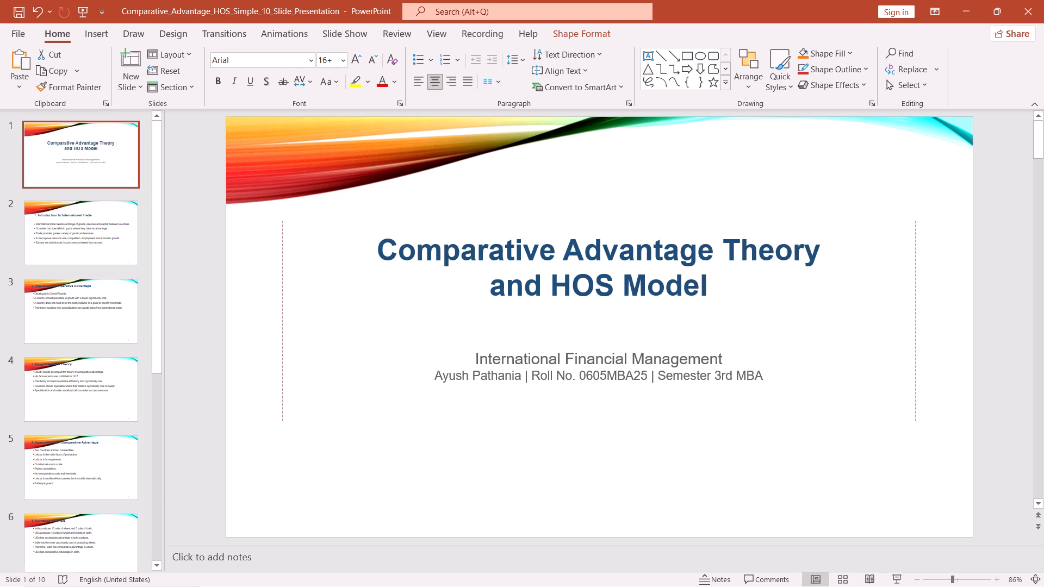
left_click(102, 236)
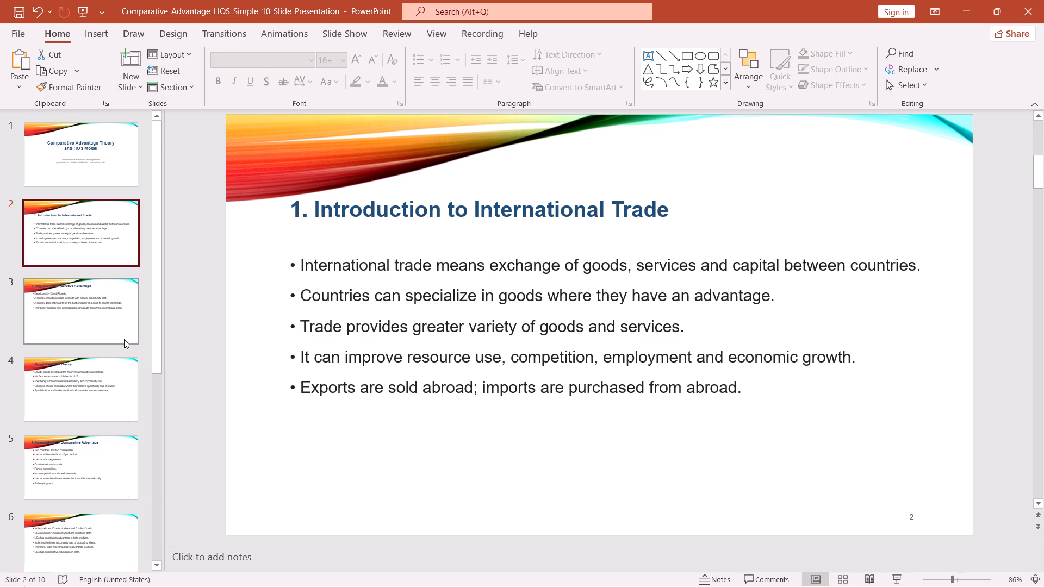
left_click(113, 317)
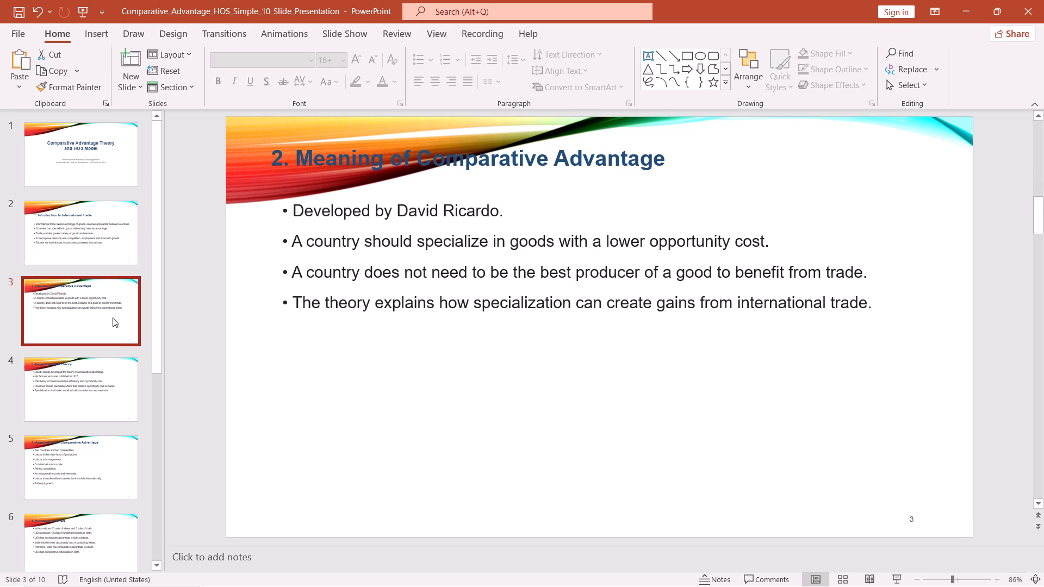
right_click(94, 234)
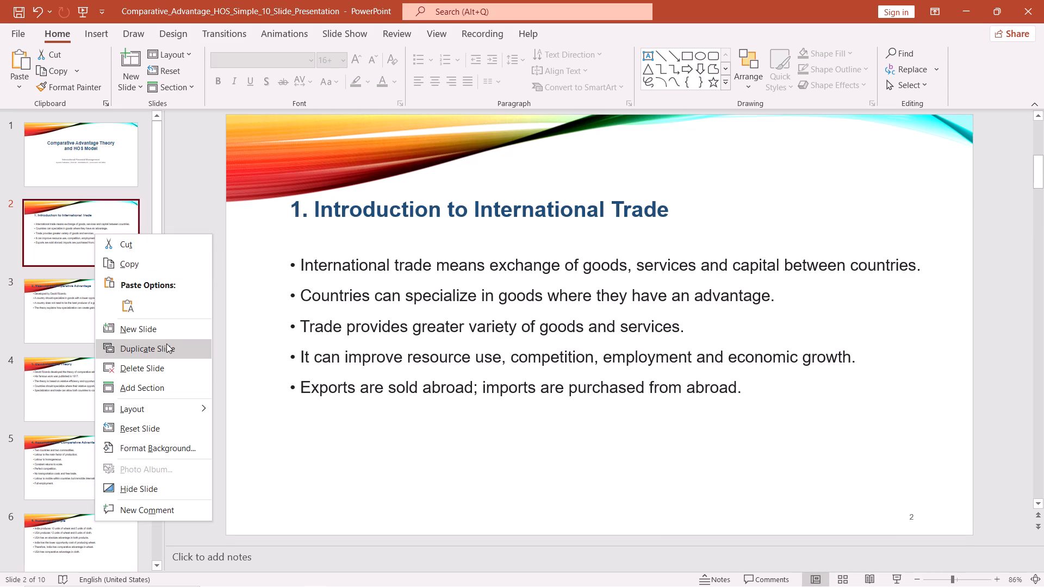
left_click(181, 250)
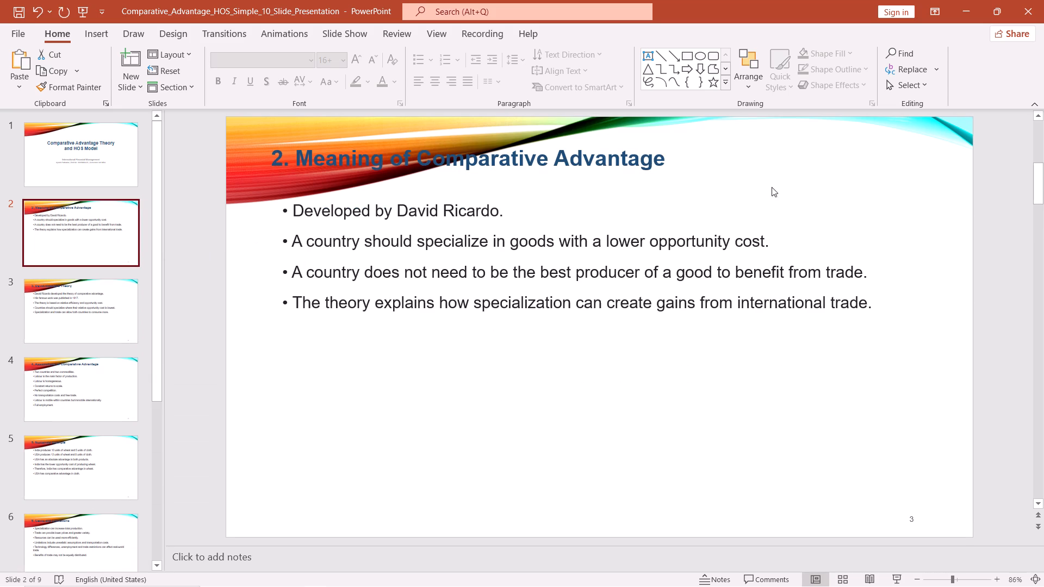
Move the bulleted text and the title of the "Meaning of Comparative Advantage" slide down, clear of the coloured band.
left_click(831, 230)
left_click_drag(823, 246, 813, 353)
left_click(813, 353)
left_click_drag(813, 353, 815, 424)
left_click_drag(780, 145, 791, 196)
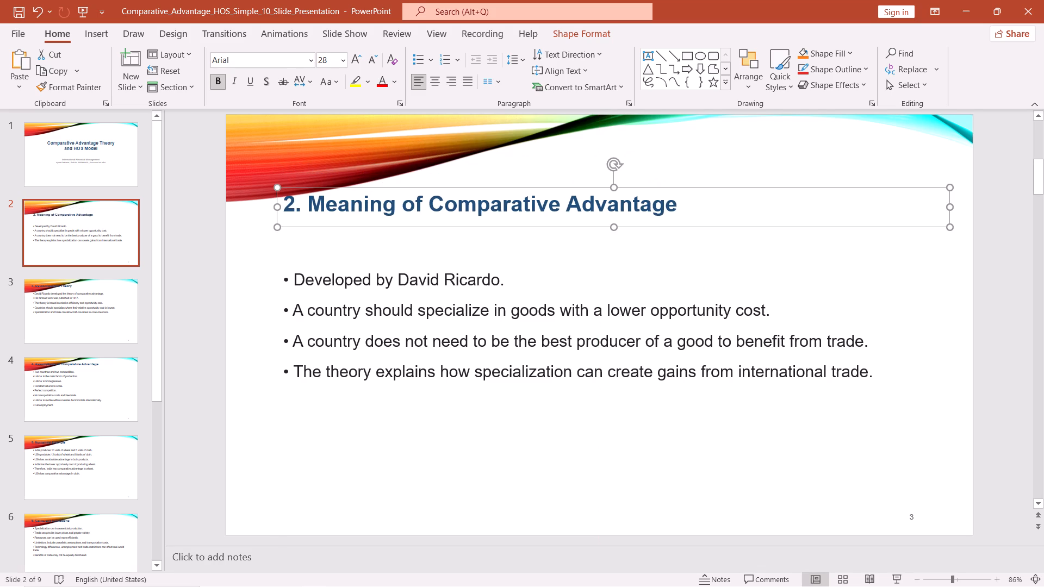
Renumber the "Meaning of Comparative Advantage" title from 2 to 1.
left_click(295, 208)
key("BackSpace")
key("1")
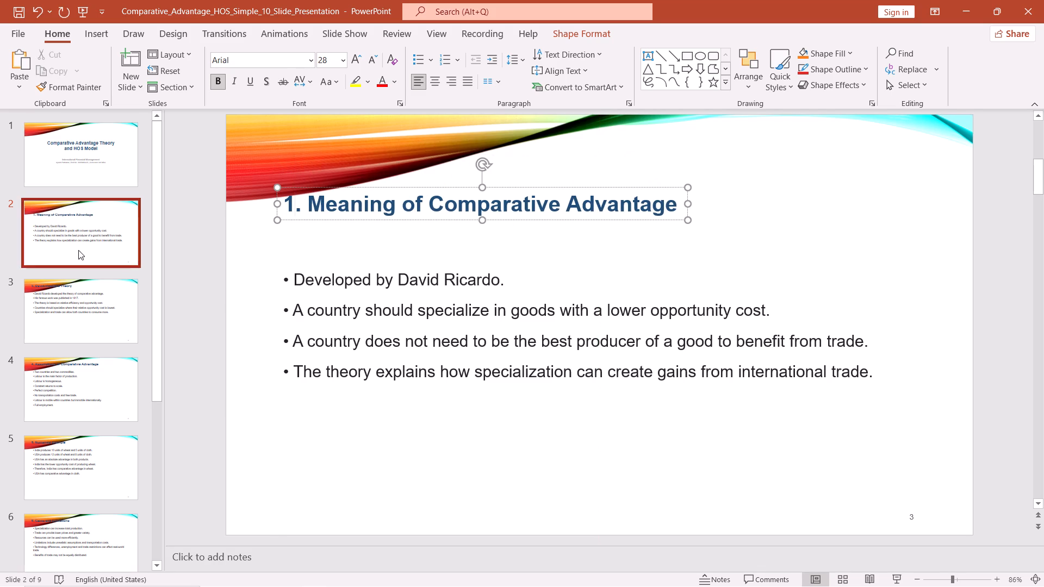
Search online pictures for "comparative advantage theory" to illustrate slide 2.
left_click(79, 305)
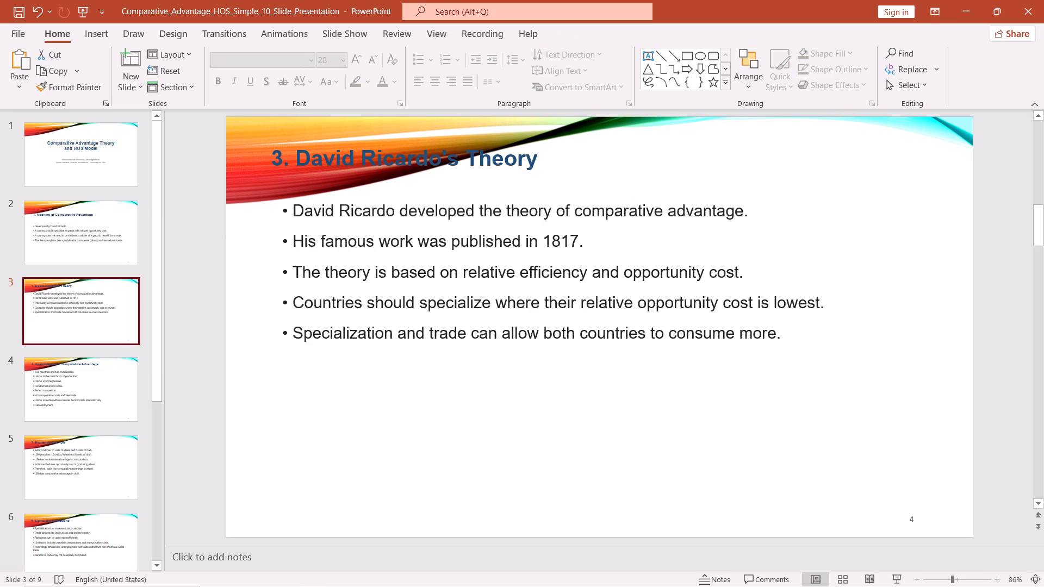
left_click(52, 224)
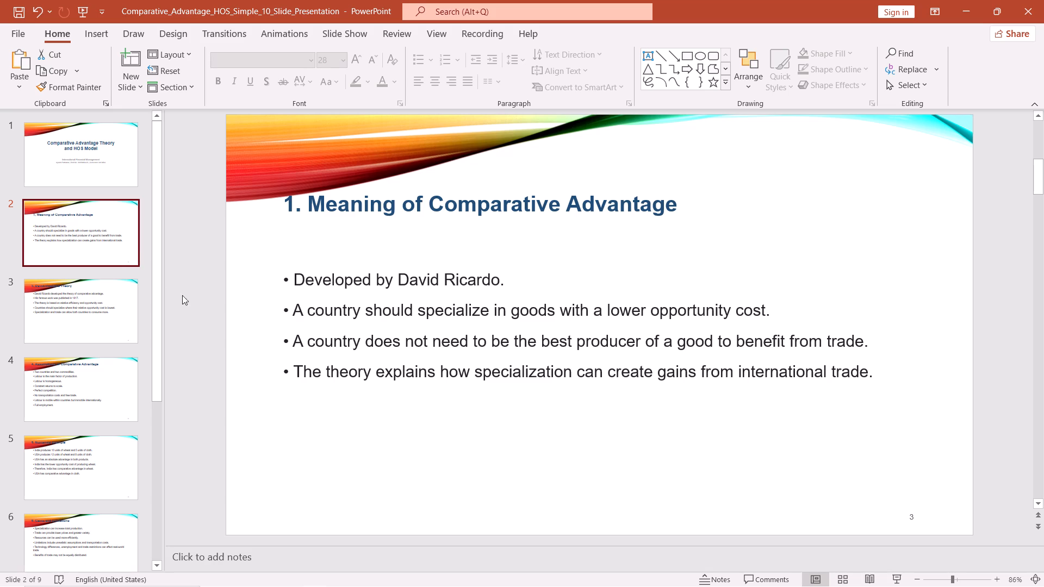
left_click(102, 293)
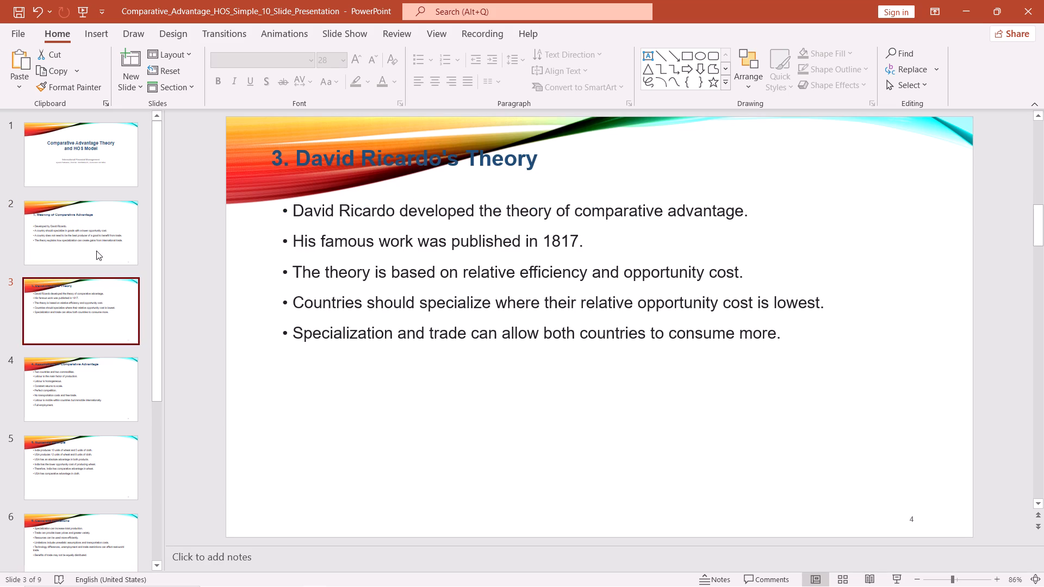
left_click(99, 242)
left_click(103, 34)
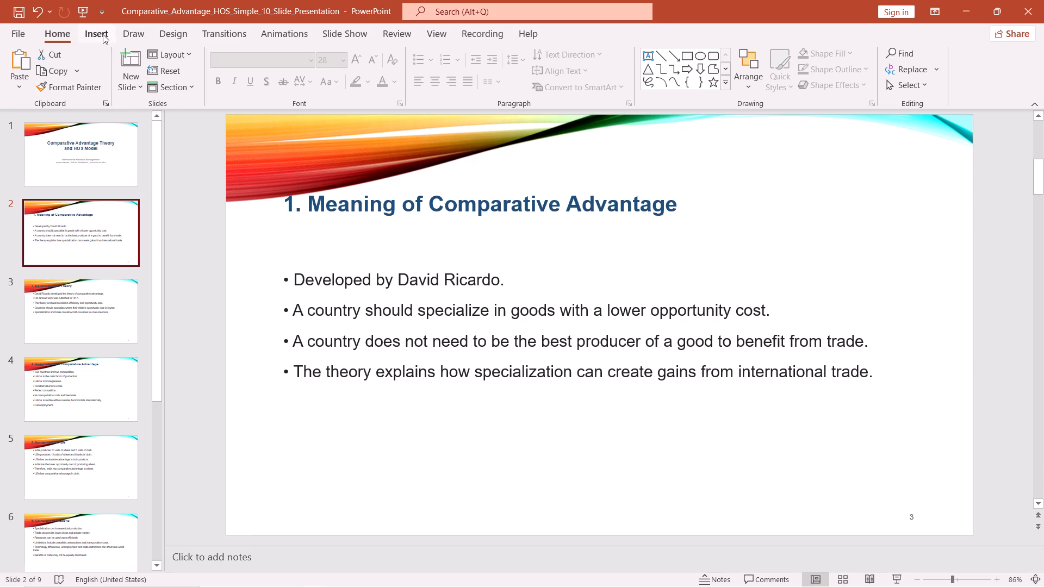
left_click(105, 64)
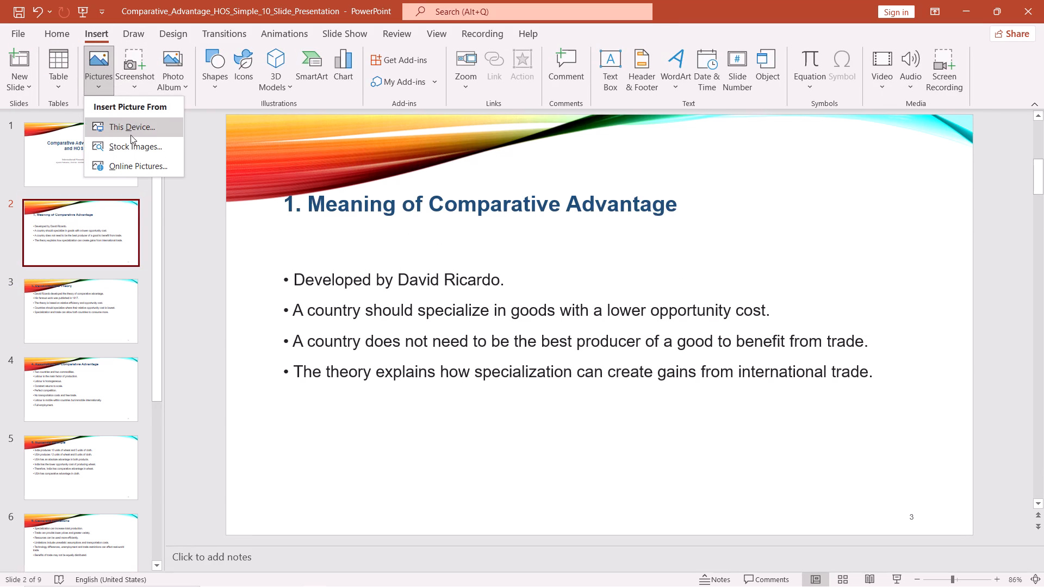
left_click(128, 162)
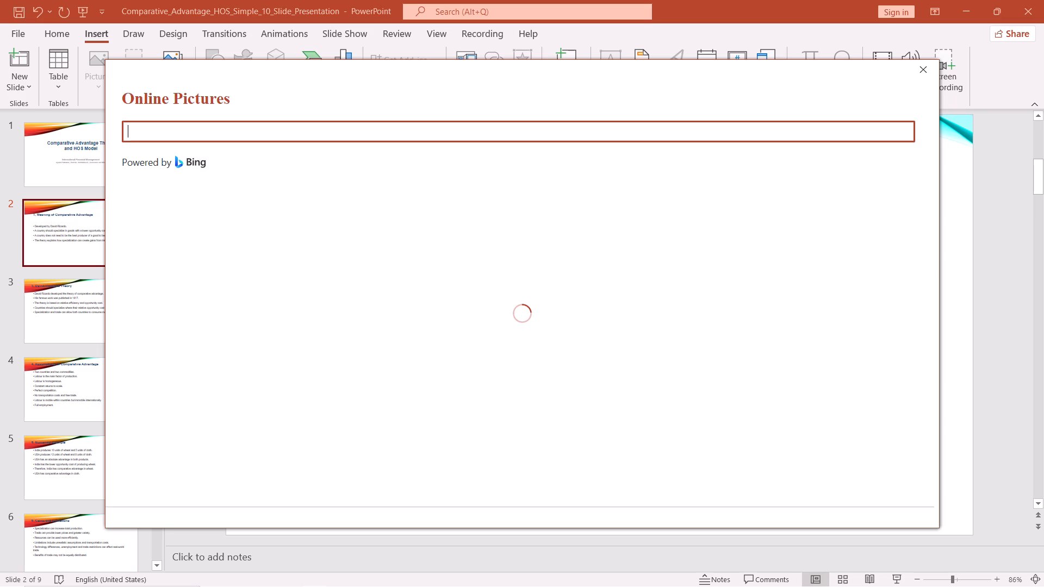
left_click(230, 128)
type("cpm")
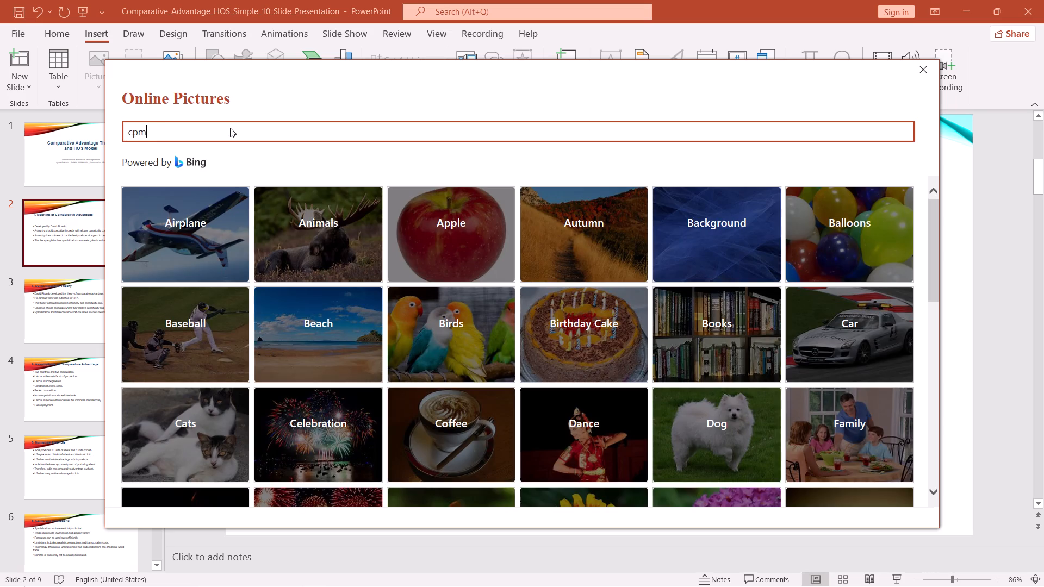
key("BackSpace")
key("BackSpace")
type("omparativr")
key("BackSpace")
key("e")
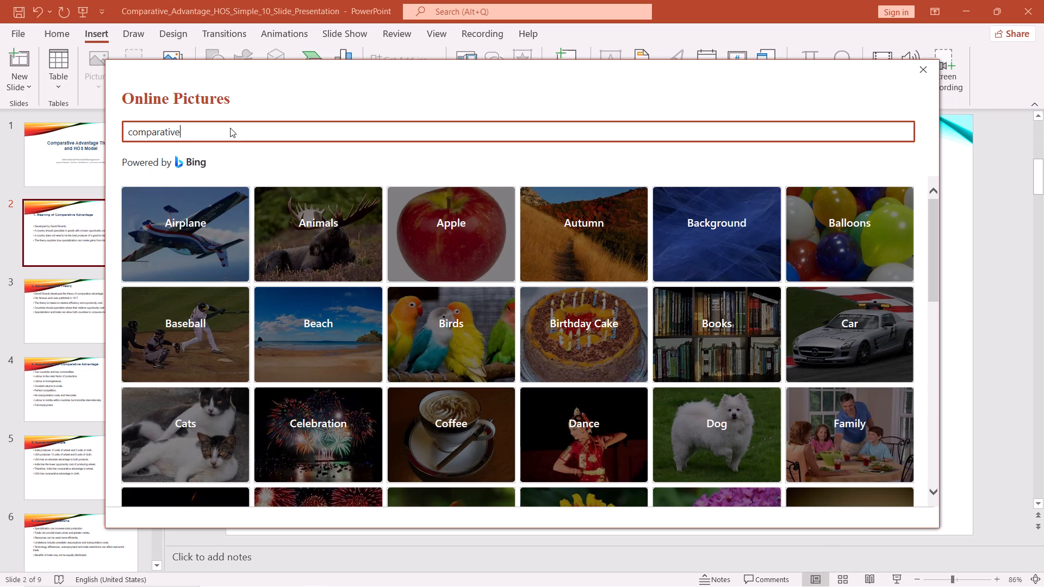
key("space")
type("advantage theo")
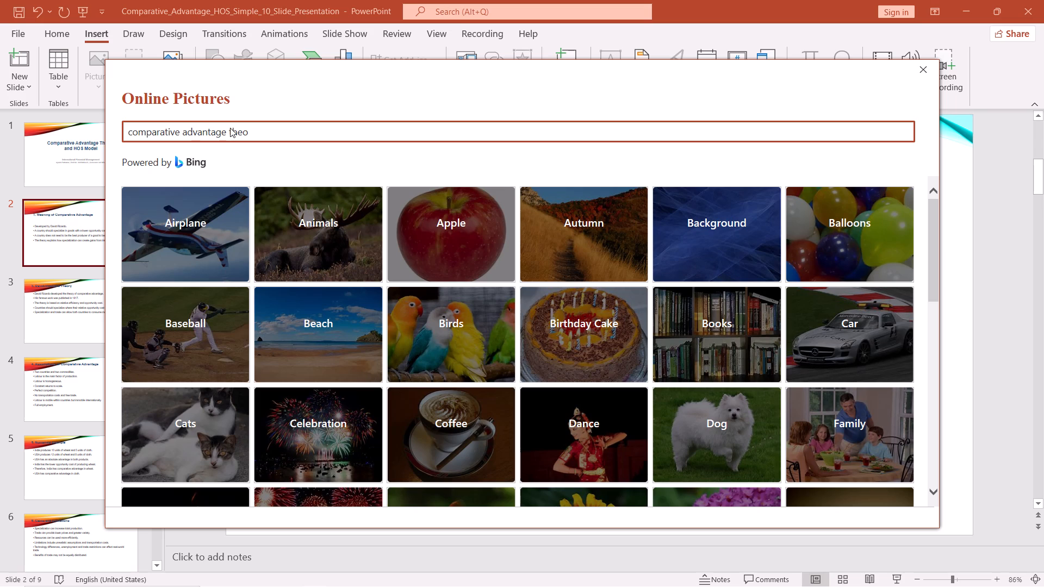
type("ry")
key("Return")
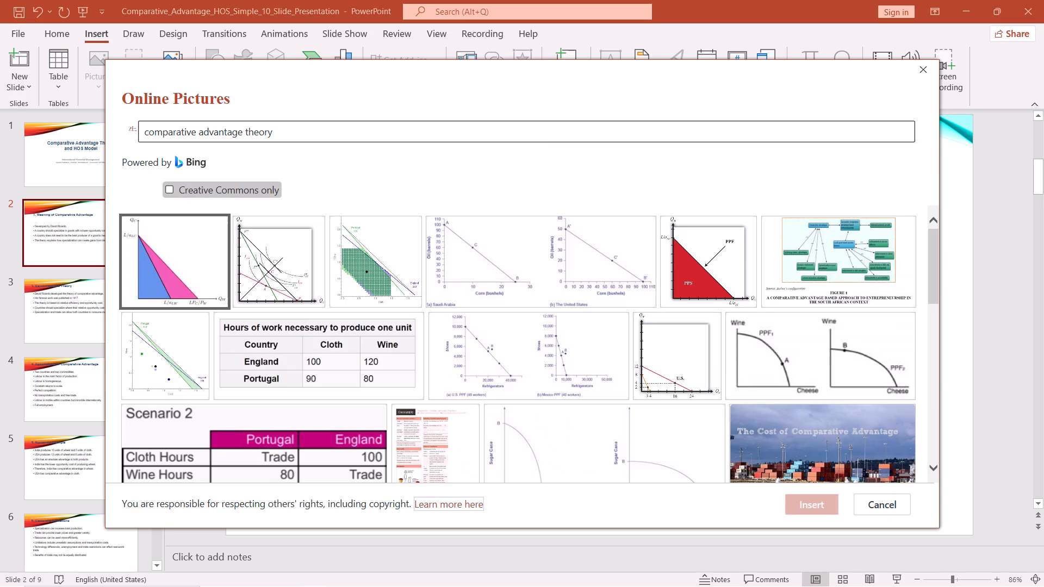
Look through the Creative Commons picture results for one that suits the comparative advantage slide.
scroll(284, 331, "down", 1)
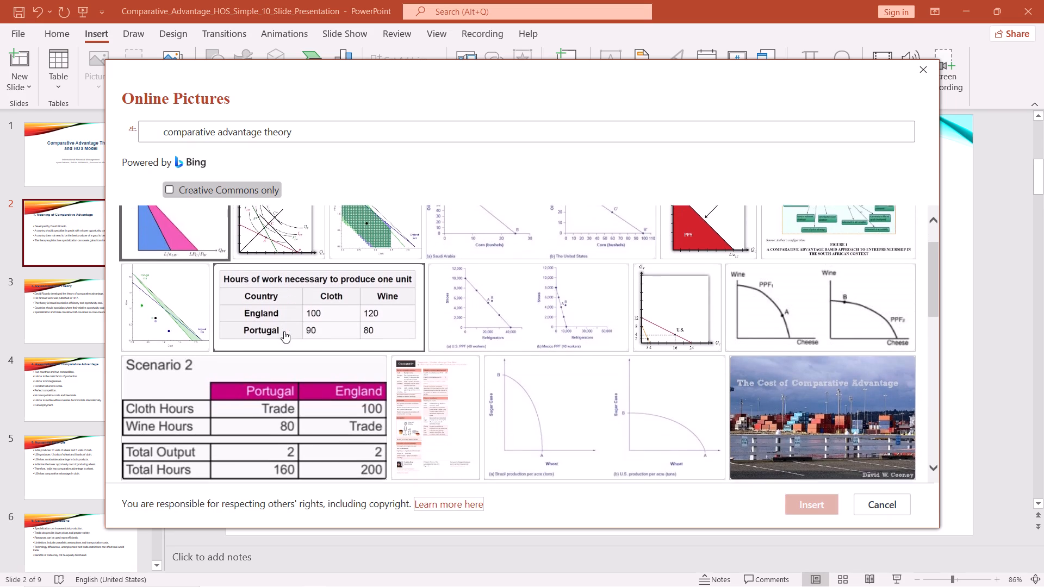
scroll(284, 331, "down", 1)
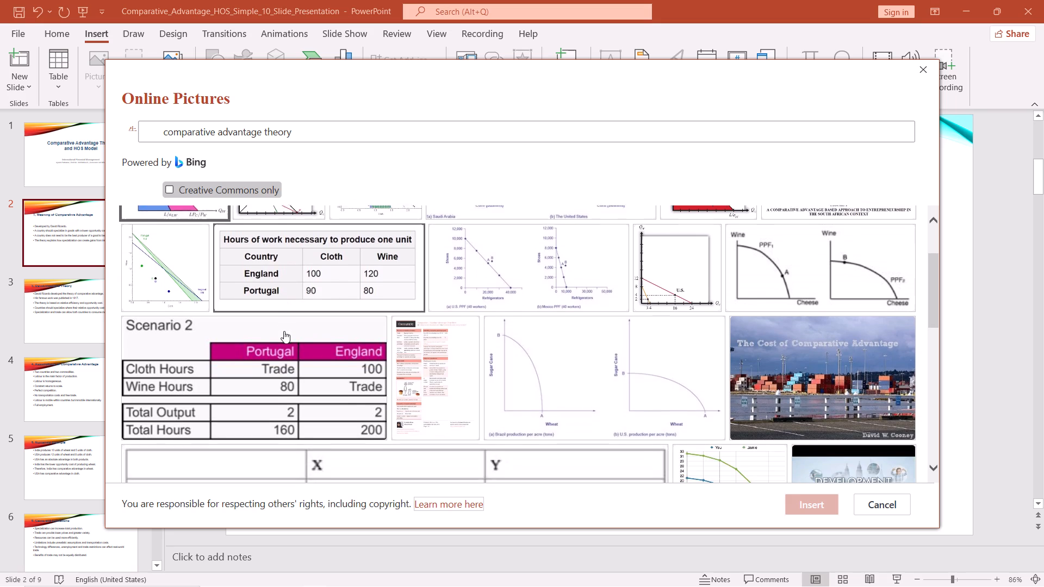
scroll(284, 331, "down", 5)
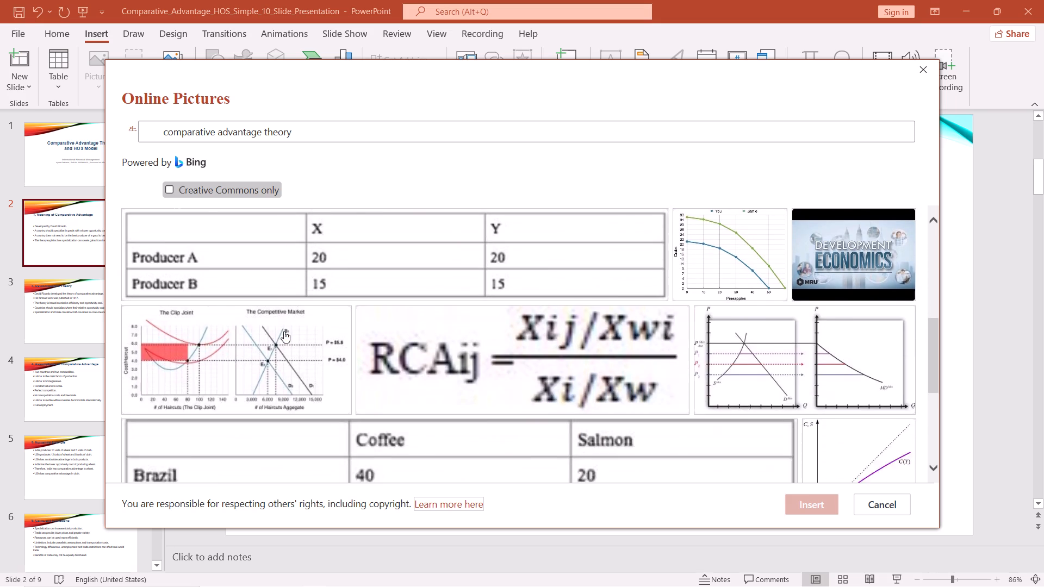
scroll(284, 331, "down", 6)
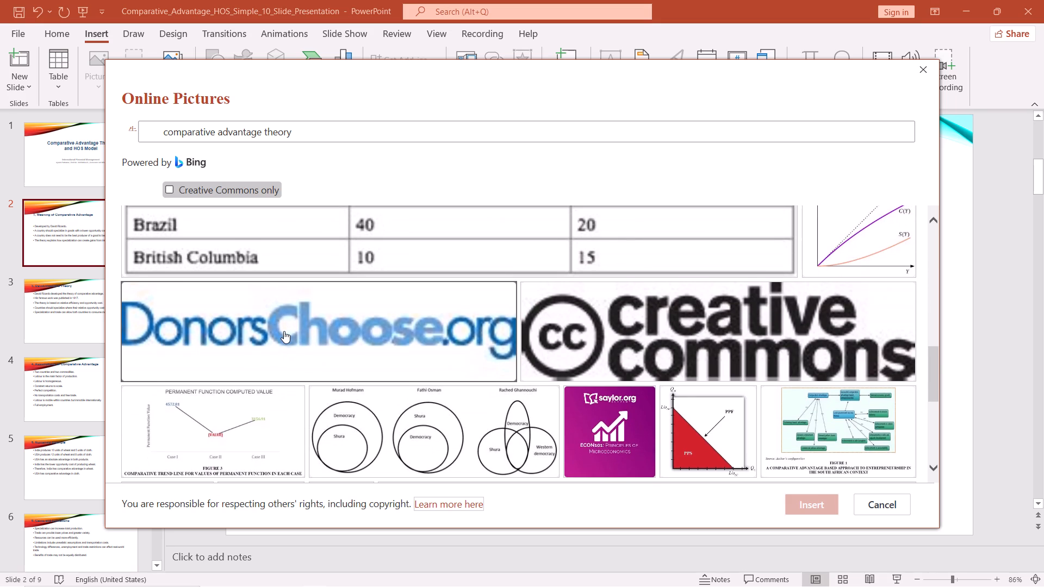
scroll(284, 331, "down", 7)
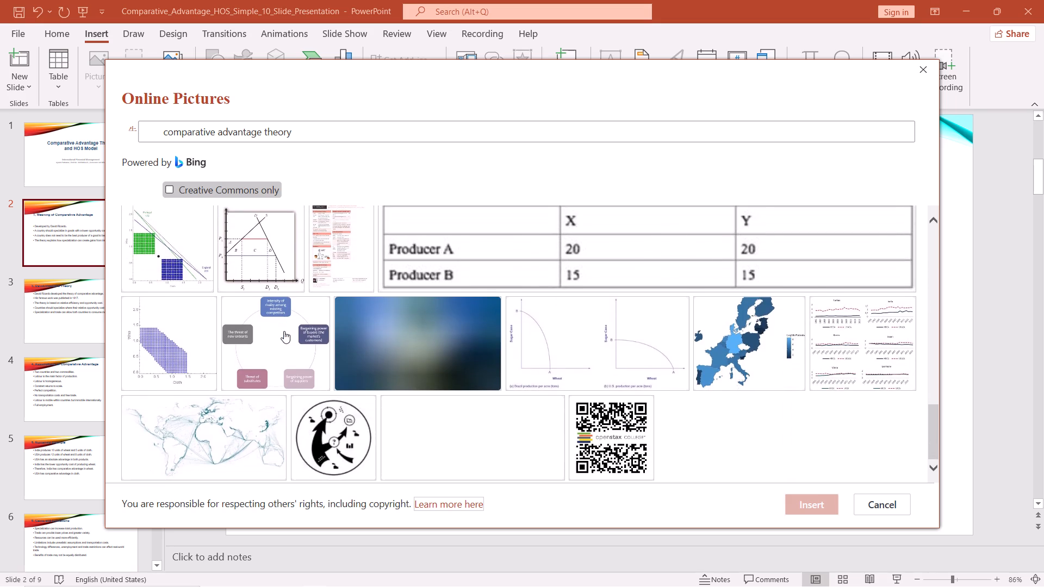
scroll(284, 331, "up", 20)
scroll(284, 331, "up", 3)
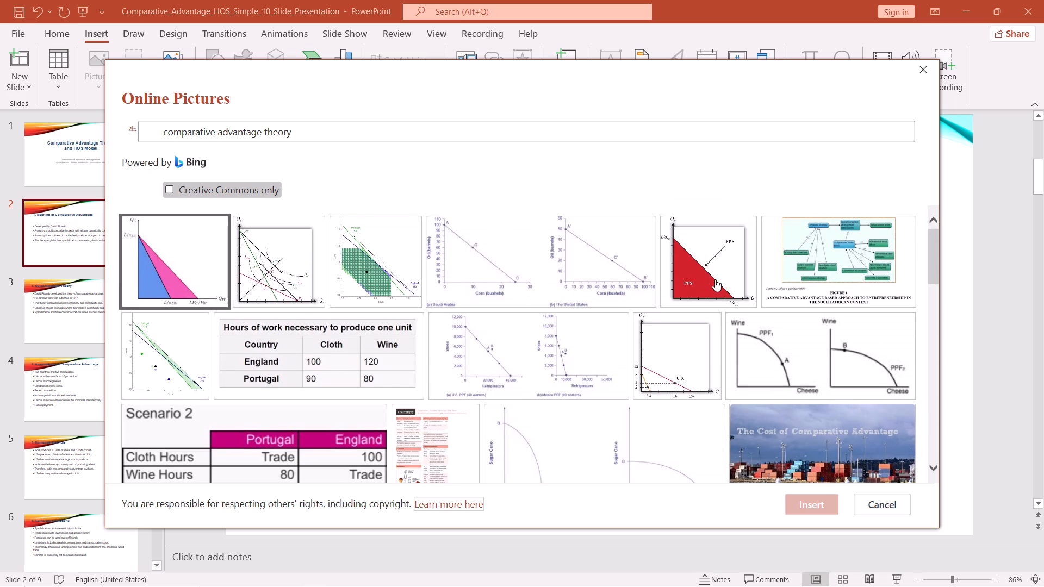
scroll(504, 461, "down", 1)
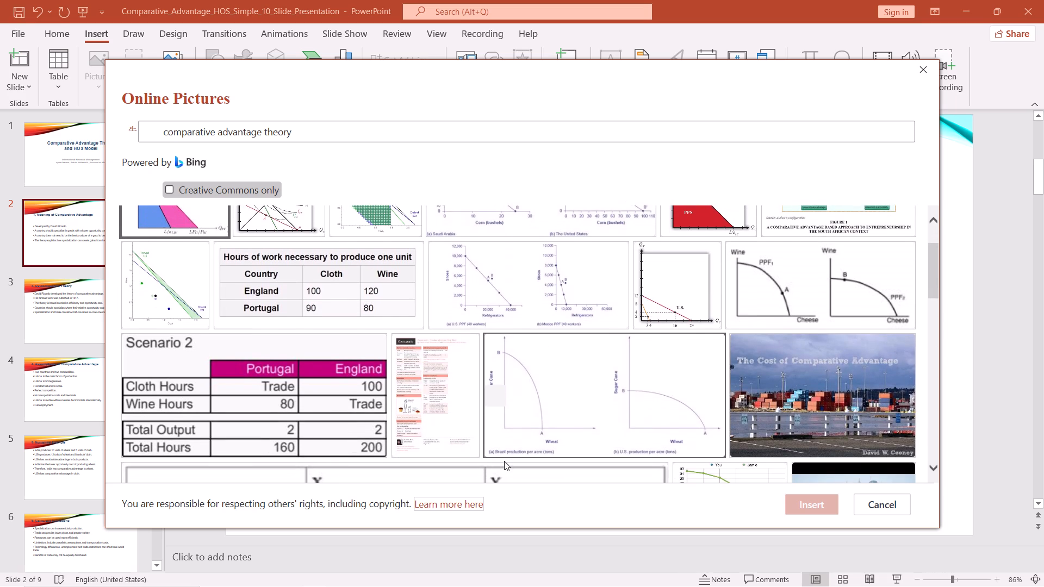
scroll(504, 461, "down", 1)
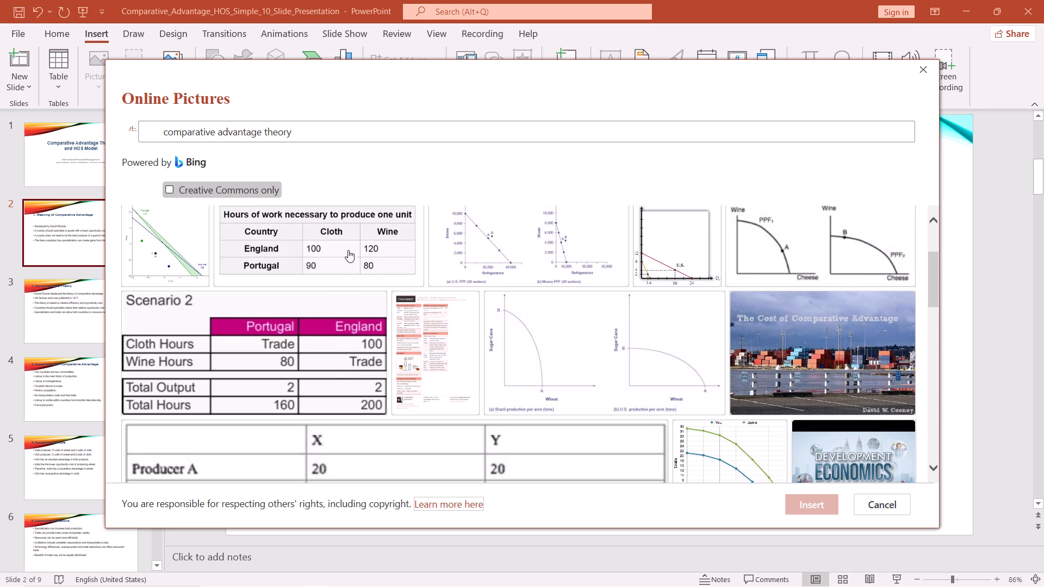
scroll(348, 243, "up", 1)
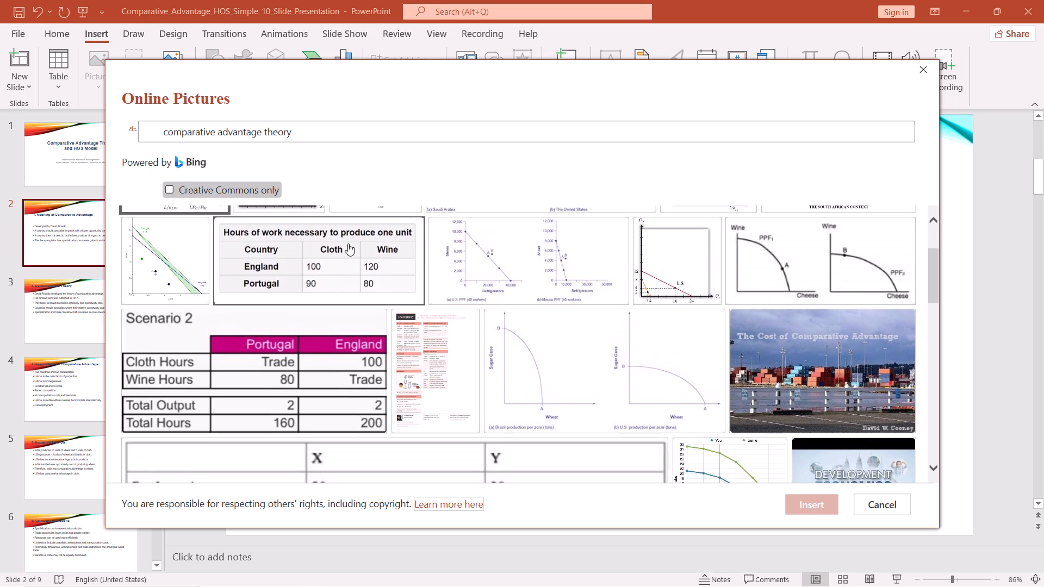
scroll(348, 243, "up", 1)
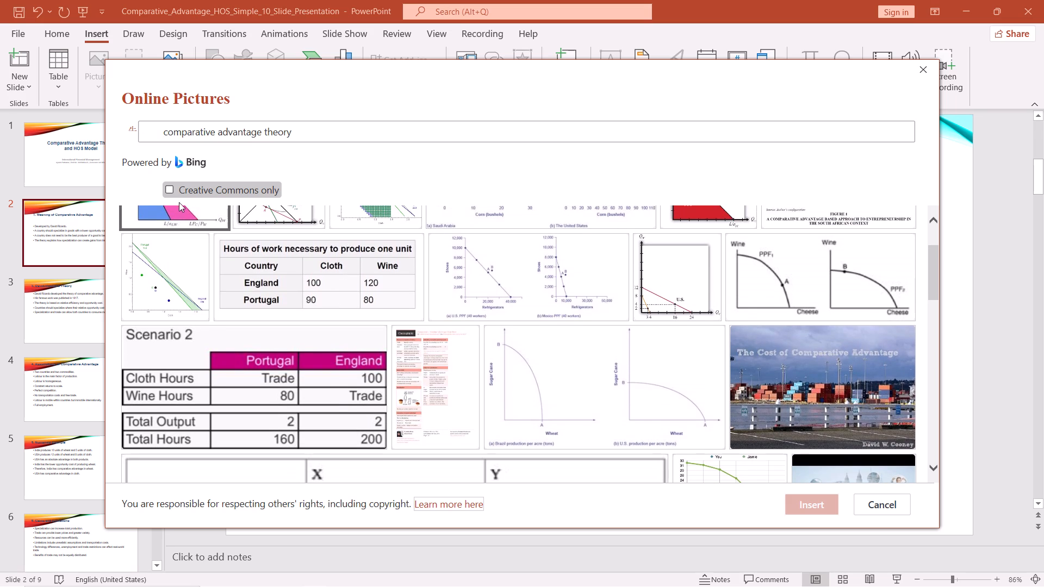
Turn off the Creative Commons restriction and insert the Country A–Country B trade diagram together with the "David Ricardo and the Theory of Comparative Advantage" picture.
left_click(173, 190)
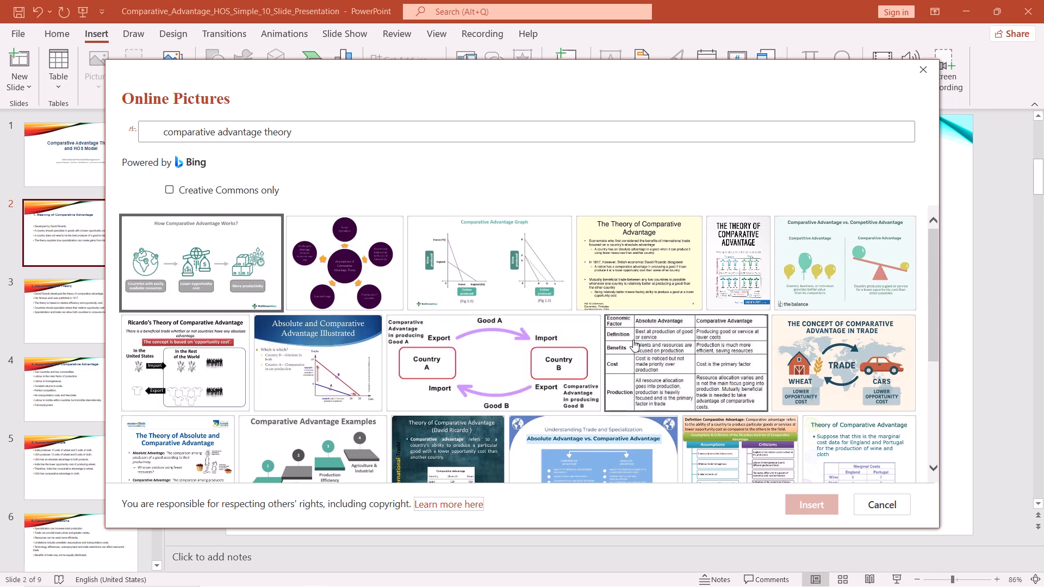
left_click(585, 355)
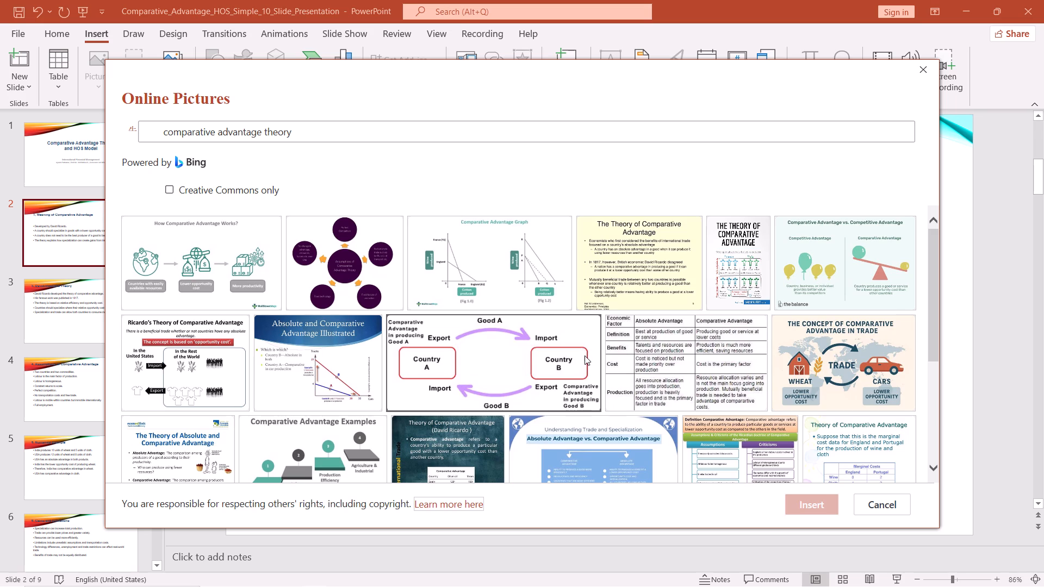
scroll(540, 349, "down", 1)
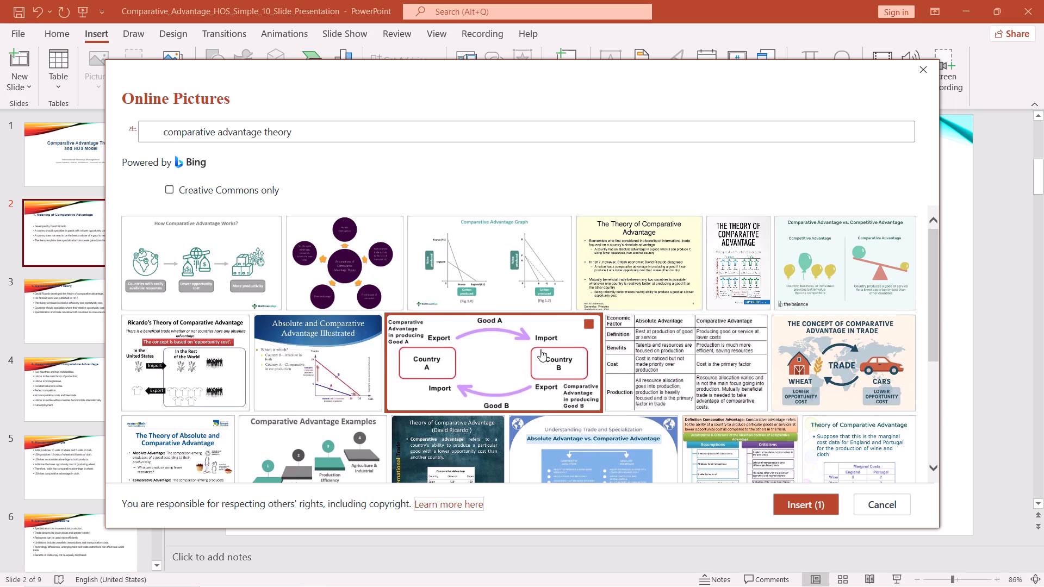
scroll(540, 349, "down", 1)
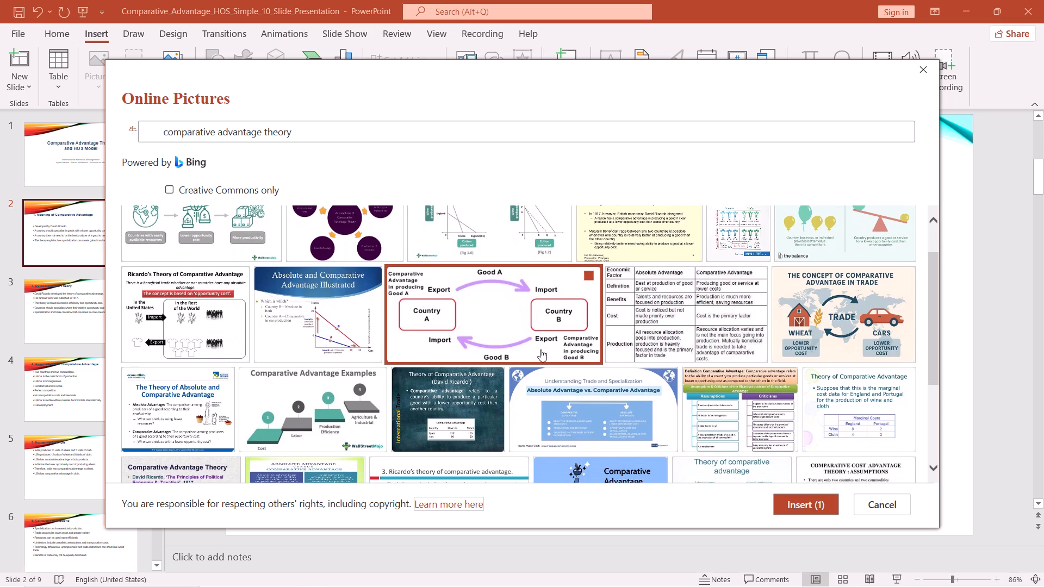
scroll(540, 349, "down", 2)
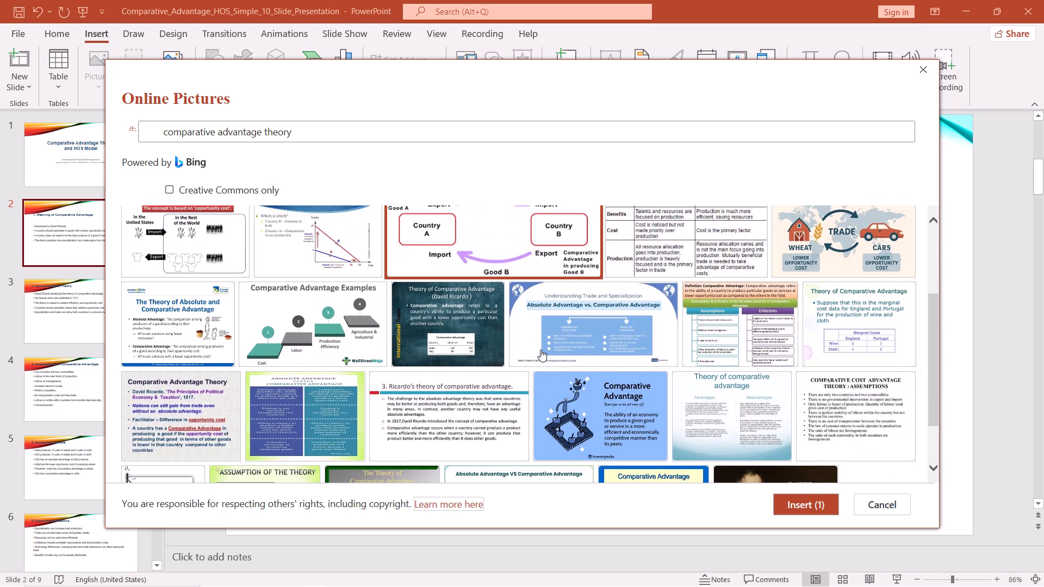
scroll(540, 349, "down", 2)
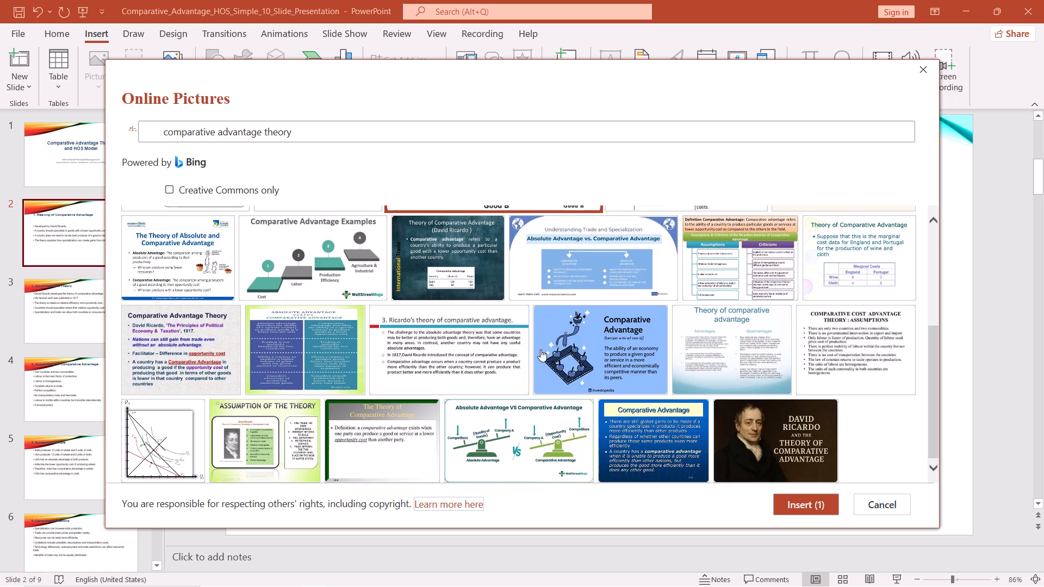
scroll(540, 349, "down", 1)
double_click(797, 429)
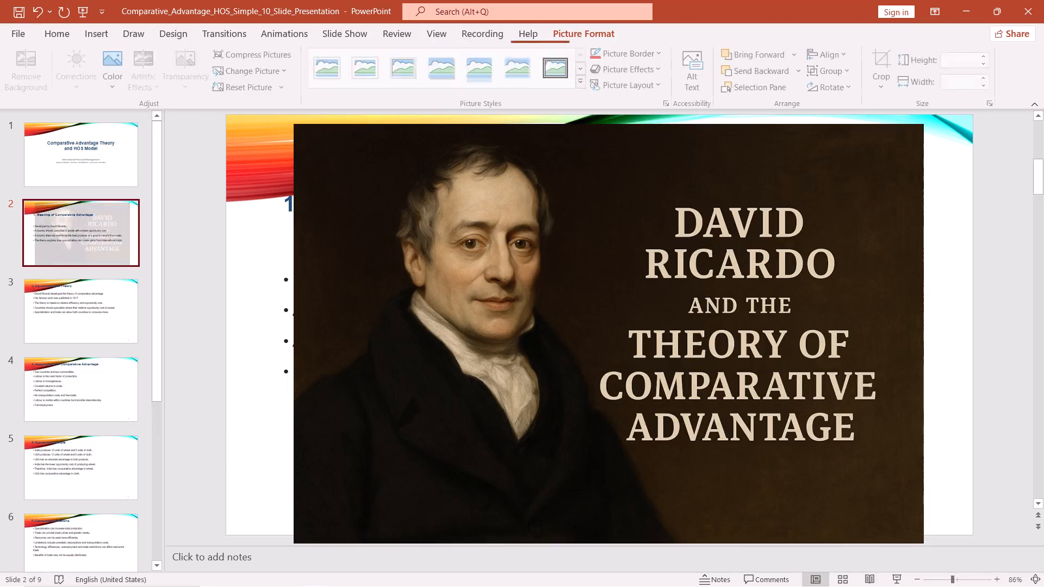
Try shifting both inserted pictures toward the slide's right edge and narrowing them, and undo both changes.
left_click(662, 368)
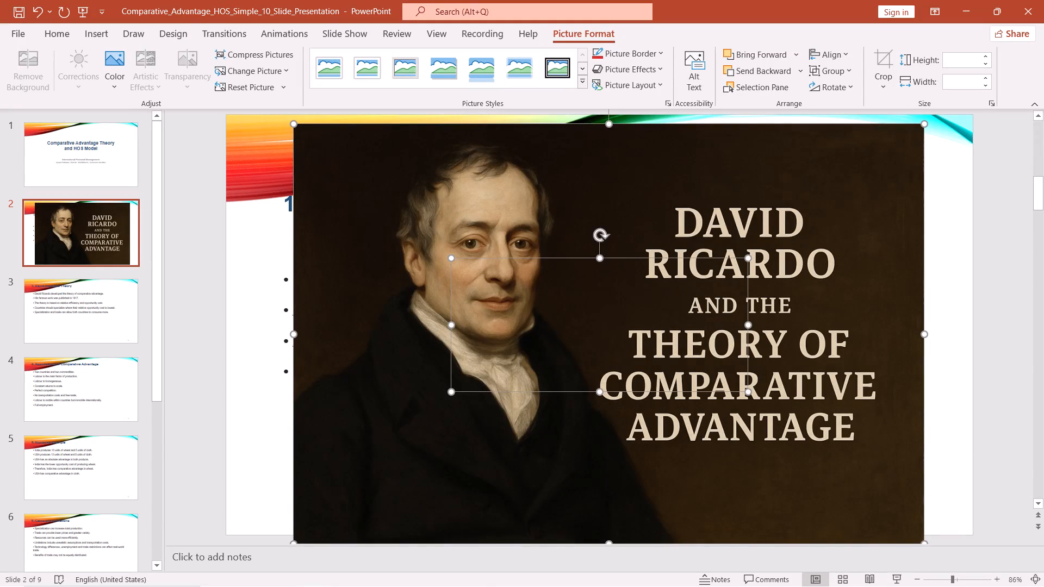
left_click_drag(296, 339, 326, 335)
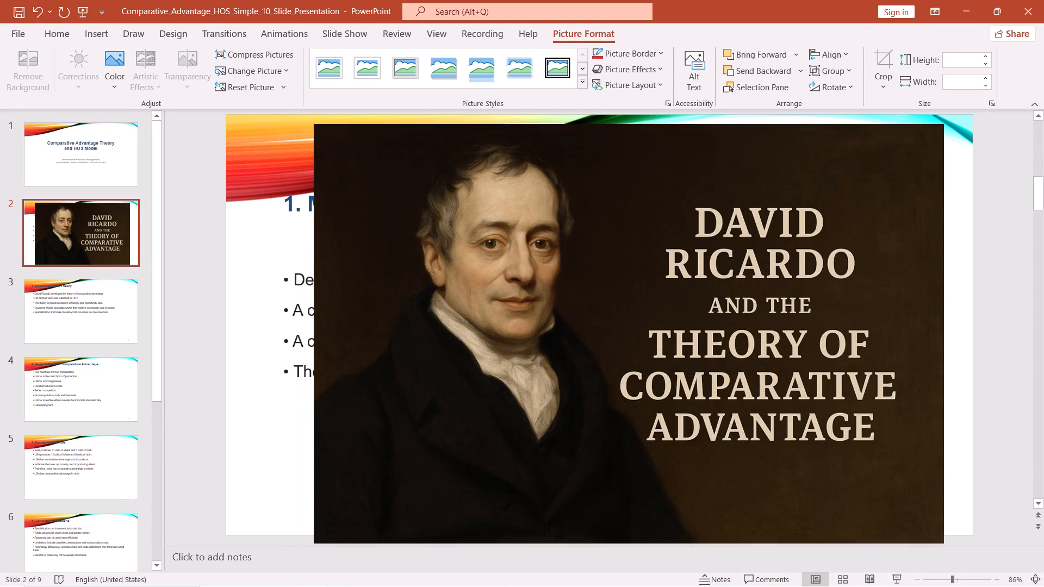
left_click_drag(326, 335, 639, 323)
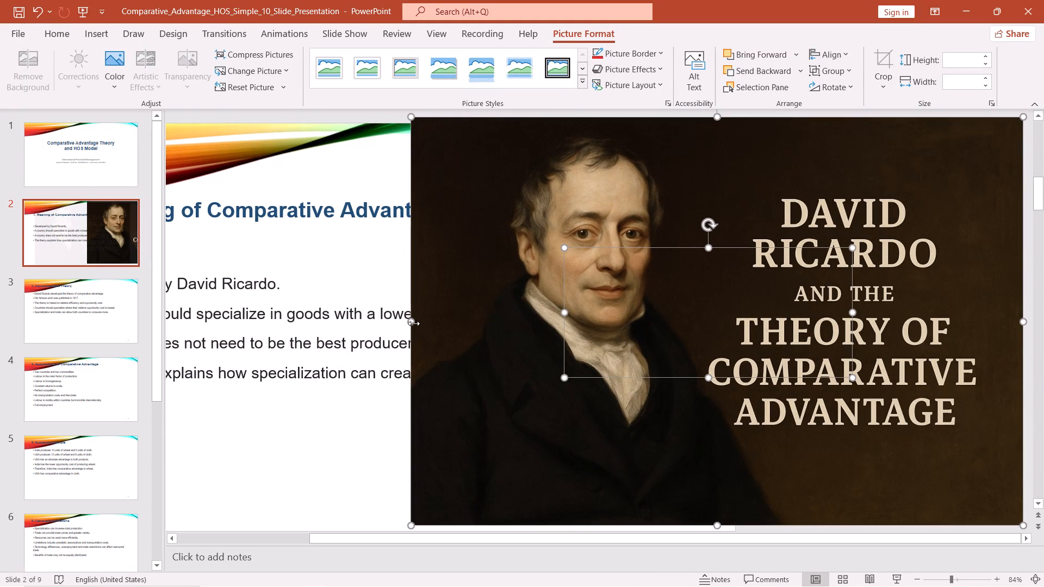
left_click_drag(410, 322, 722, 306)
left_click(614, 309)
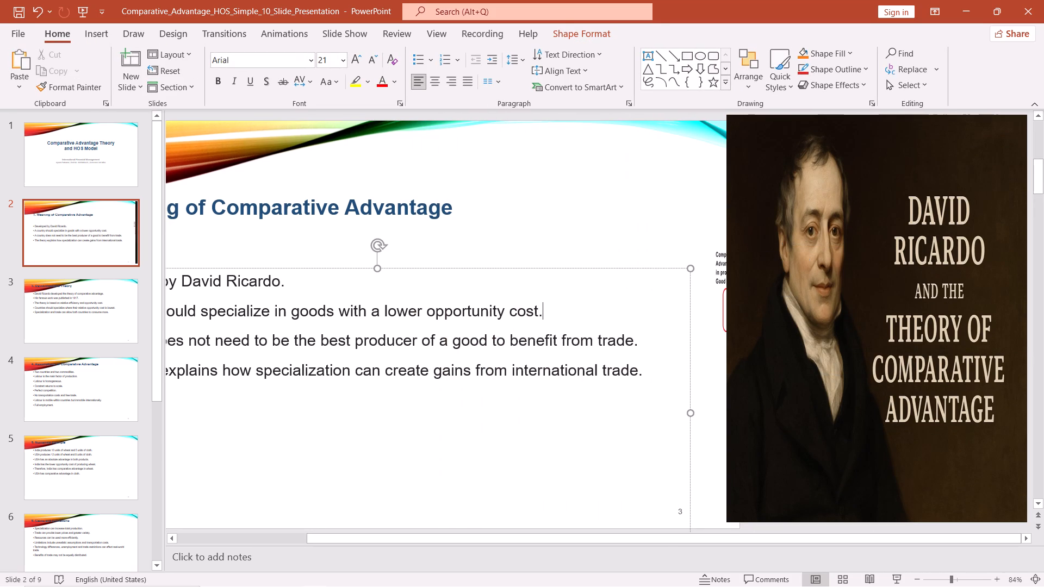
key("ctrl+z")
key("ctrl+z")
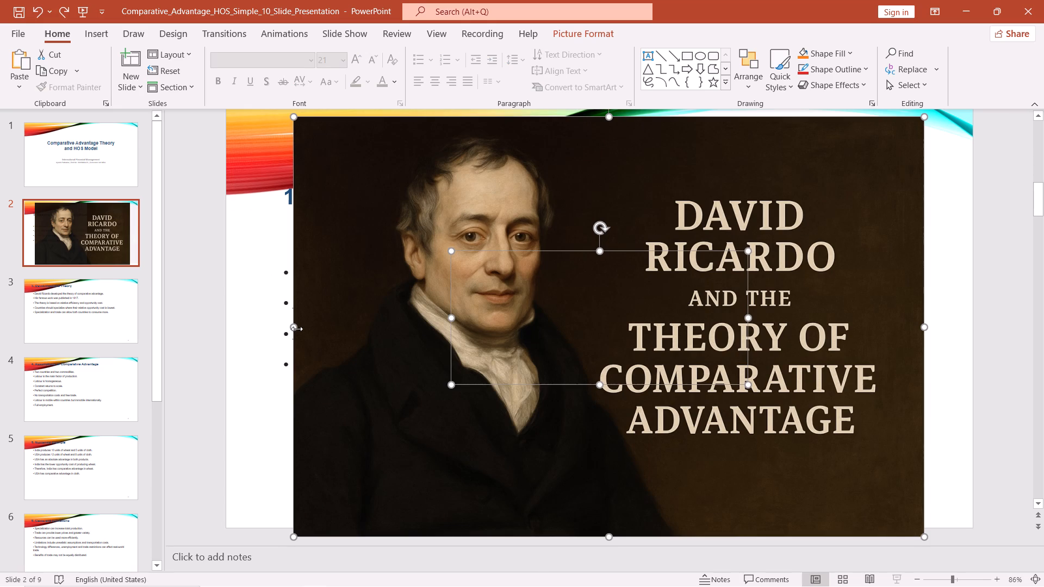
Narrow both inserted pictures from their left edge until the David Ricardo picture clears the slide title.
left_click_drag(290, 327, 598, 319)
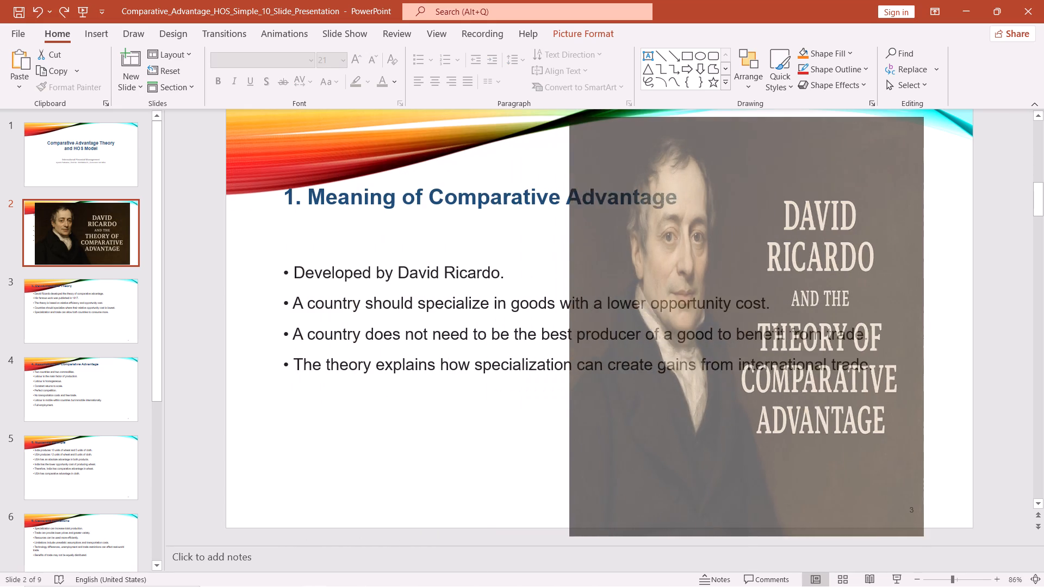
left_click_drag(598, 319, 747, 319)
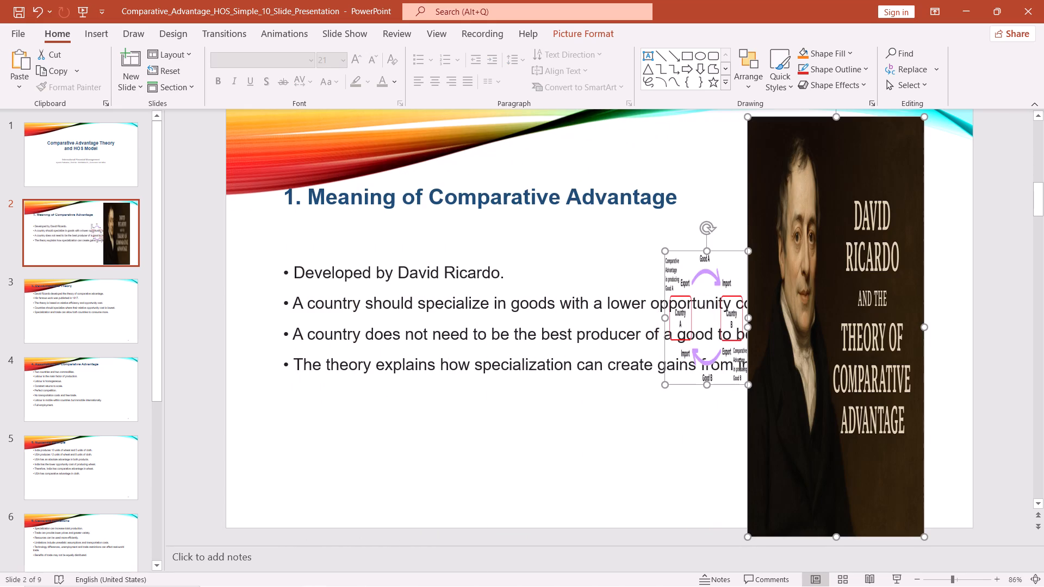
Narrow the bulleted text box so its text wraps clear of the pictures, and extend its lower edge slightly below the last bullet.
left_click(470, 387)
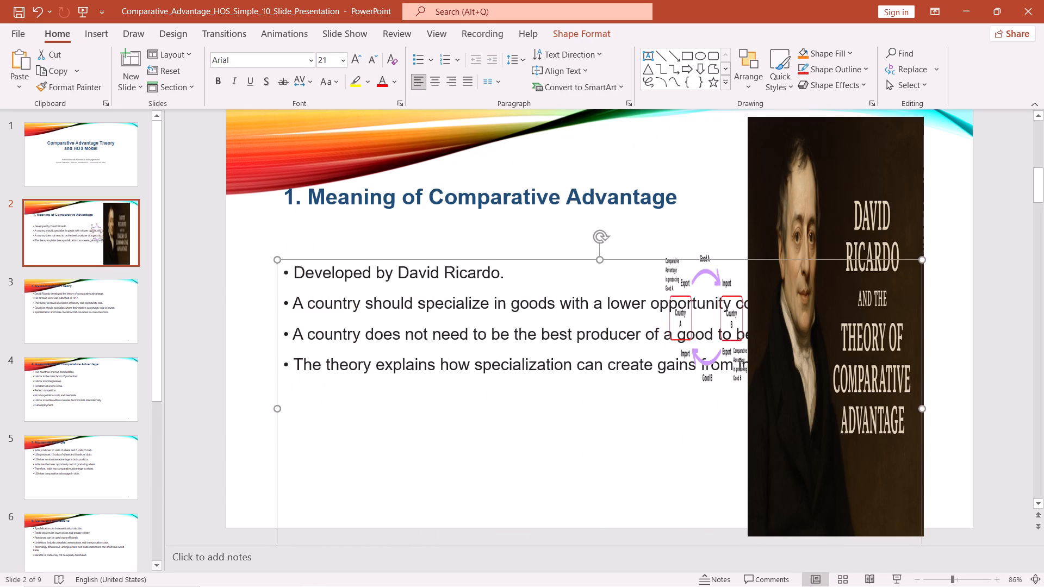
left_click_drag(924, 406, 694, 371)
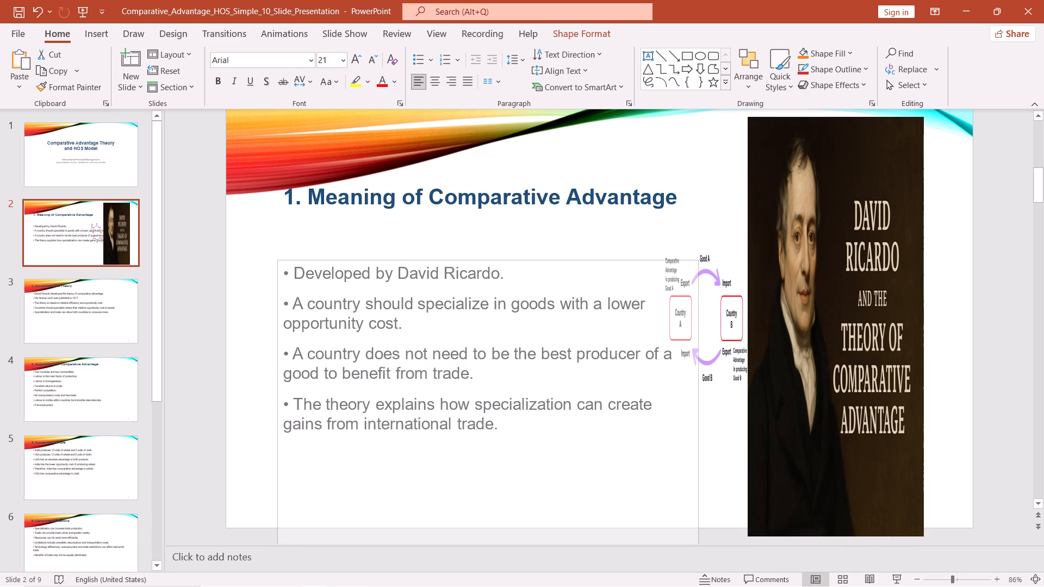
left_click_drag(694, 371, 635, 315)
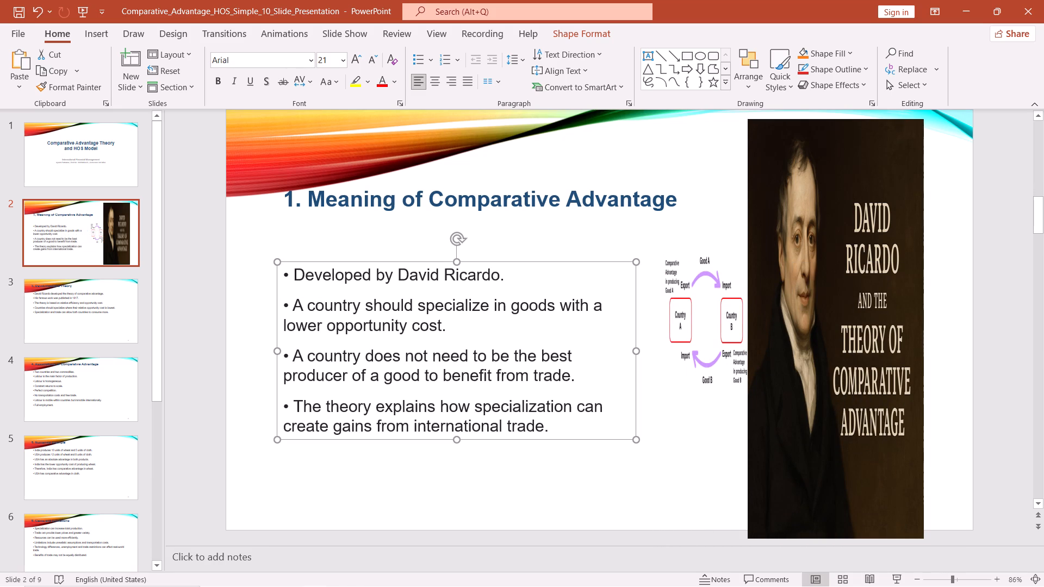
left_click_drag(457, 440, 456, 478)
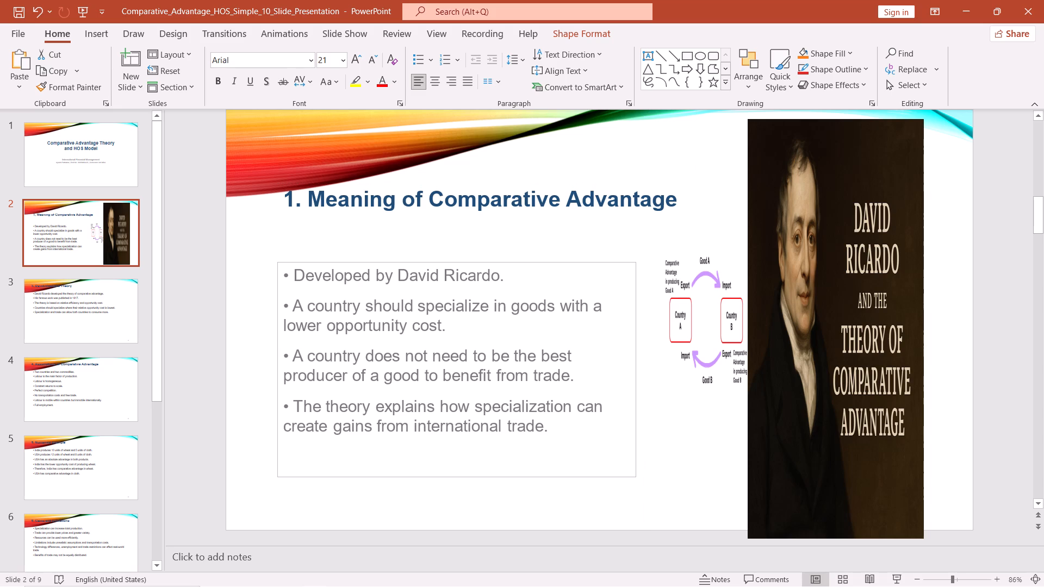
left_click_drag(456, 478, 456, 487)
Cut the Country A–Country B trade diagram from the slide.
left_click(685, 301)
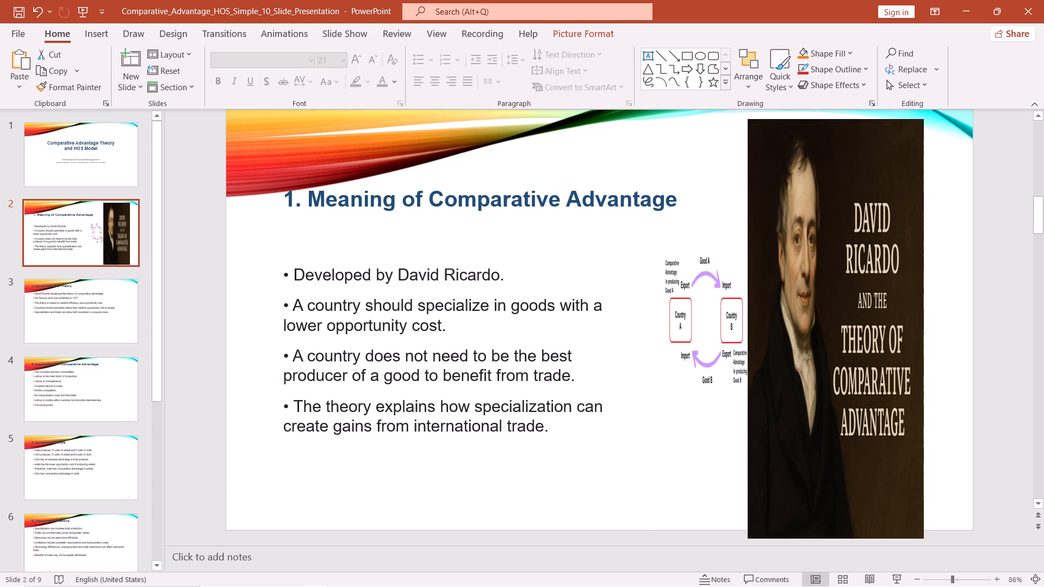
right_click(685, 301)
left_click(718, 282)
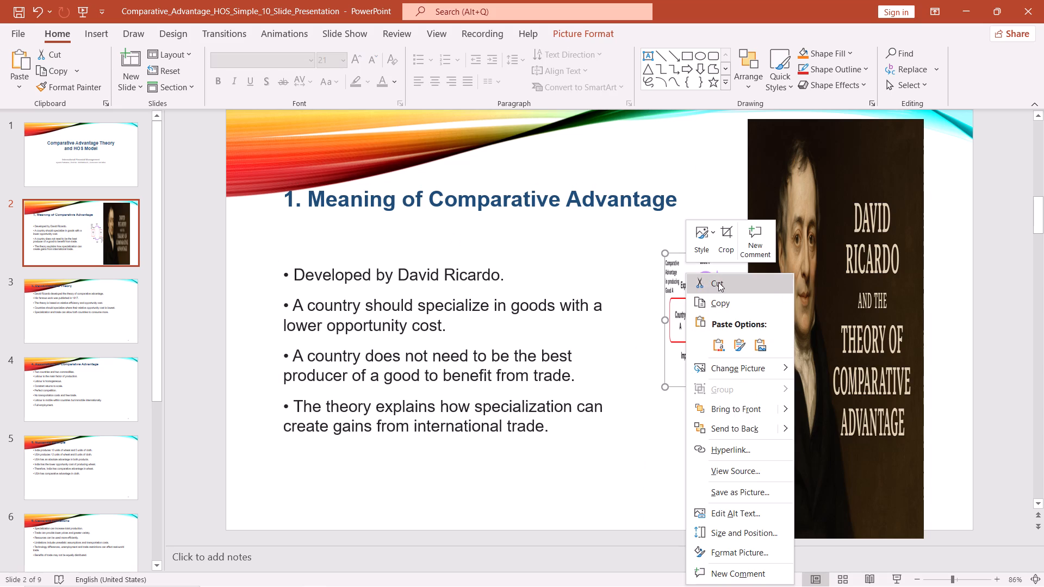
Widen the David Ricardo picture toward the bulleted text and reduce its height from both ends so it sits below the title's level.
left_click(811, 301)
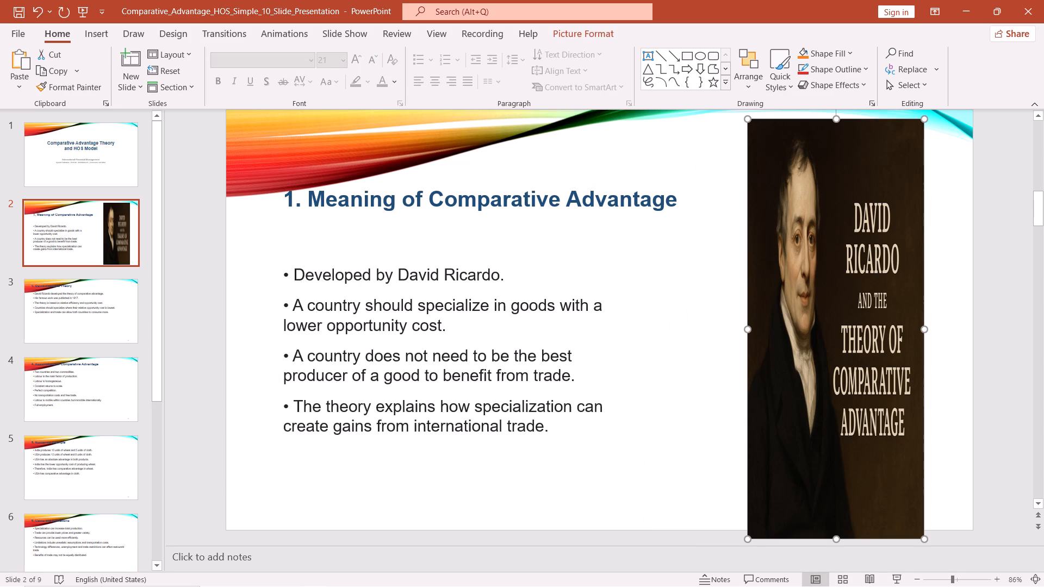
left_click_drag(750, 334, 749, 334)
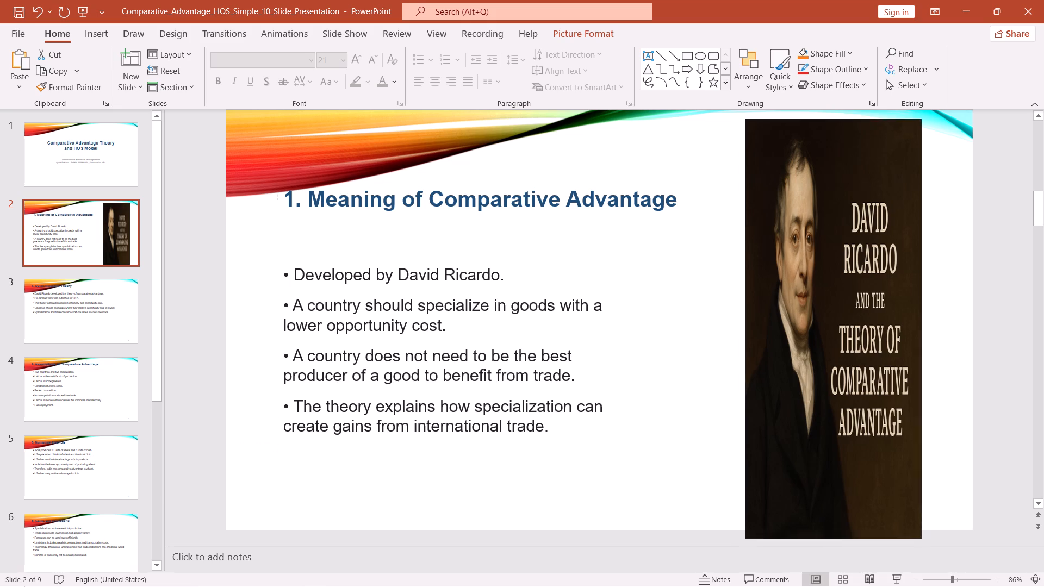
left_click_drag(749, 334, 734, 329)
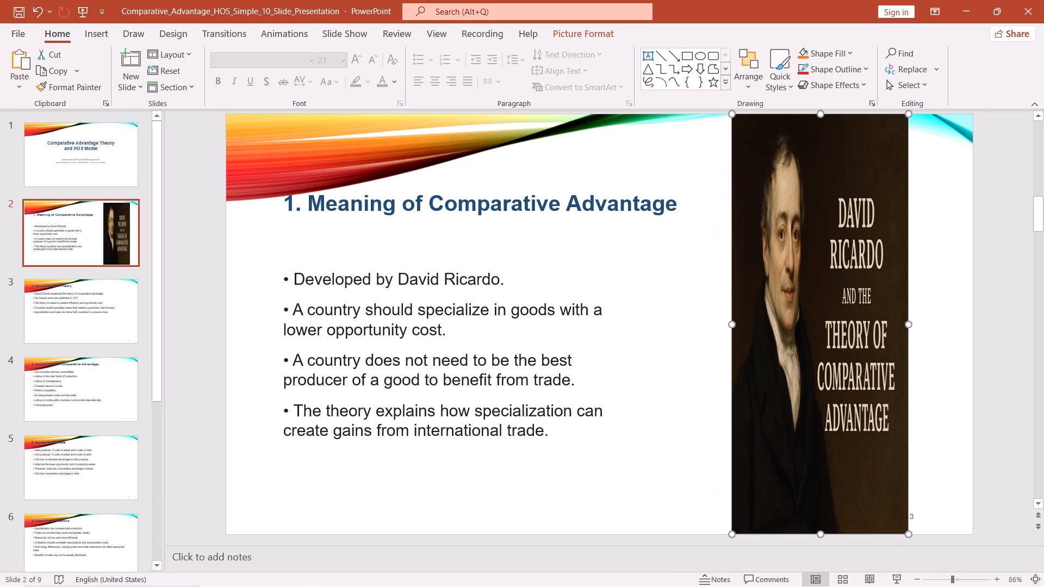
left_click_drag(731, 325, 615, 333)
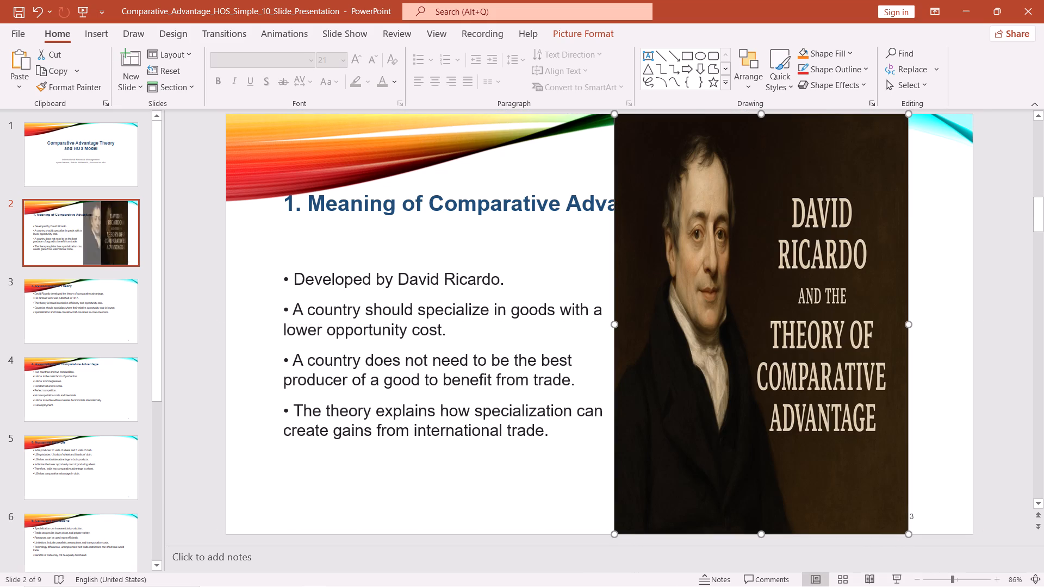
left_click_drag(760, 114, 781, 232)
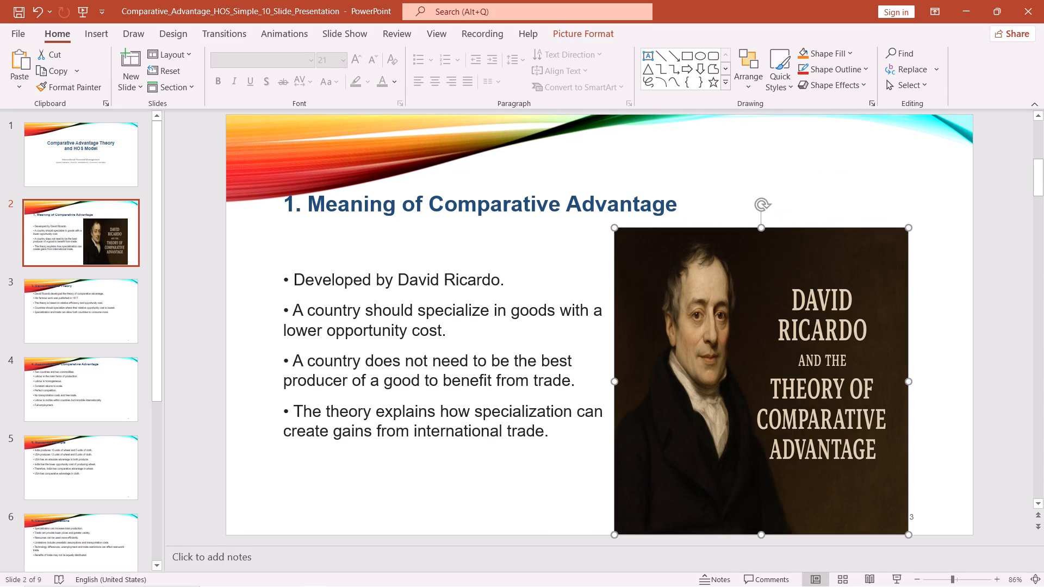
left_click_drag(762, 538, 753, 483)
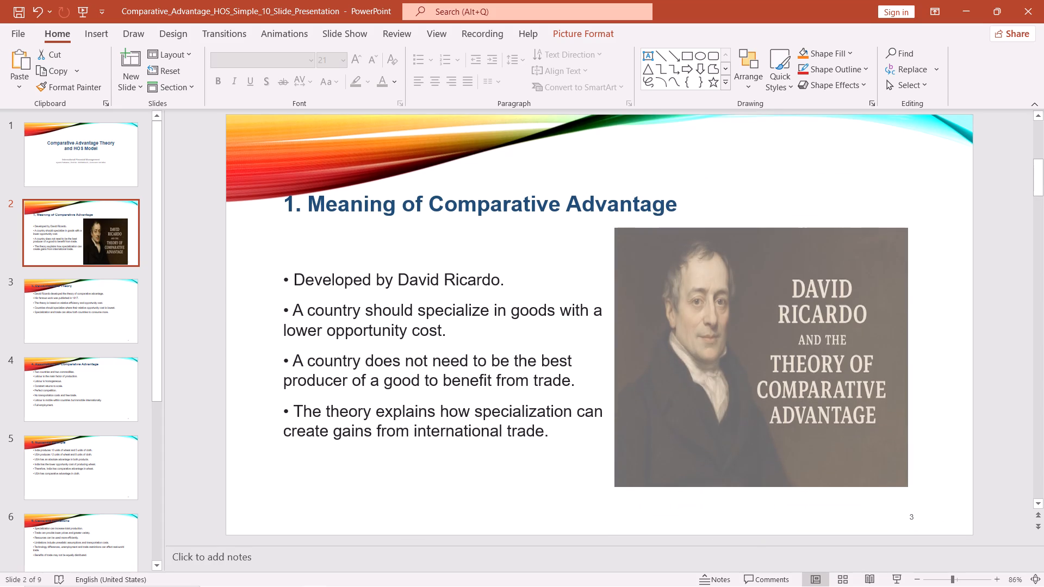
left_click_drag(753, 483, 750, 415)
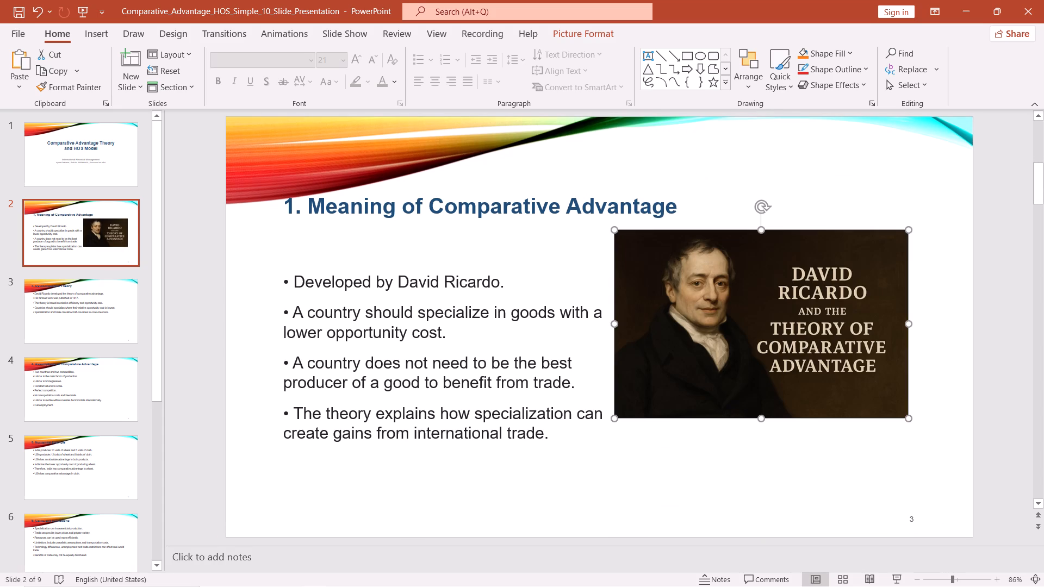
Shift the David Ricardo picture toward the slide's right edge and extend its lower edge to just above the slide number.
left_click_drag(907, 328, 948, 324)
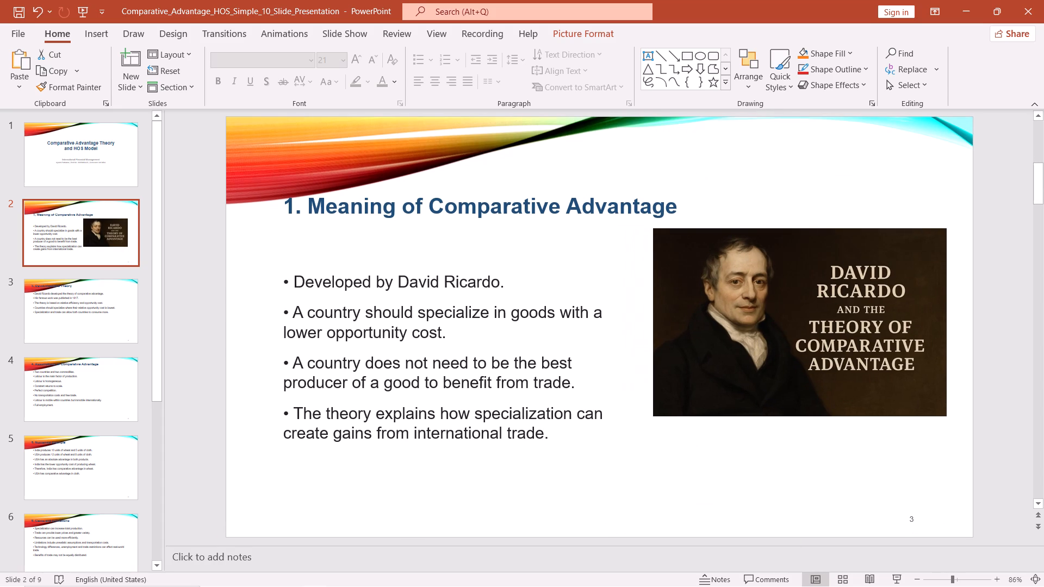
left_click_drag(948, 324, 946, 324)
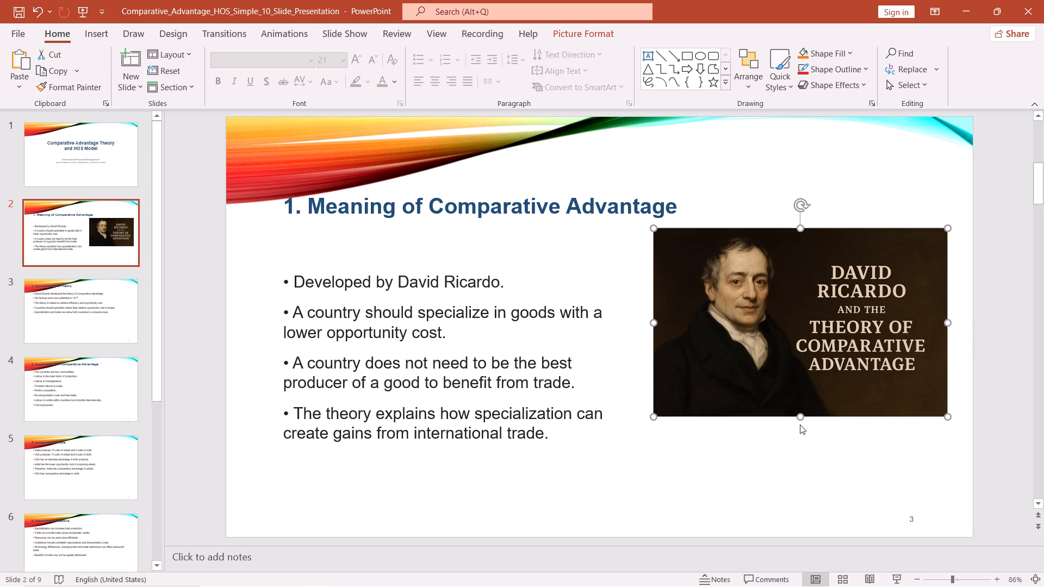
left_click_drag(801, 417, 806, 478)
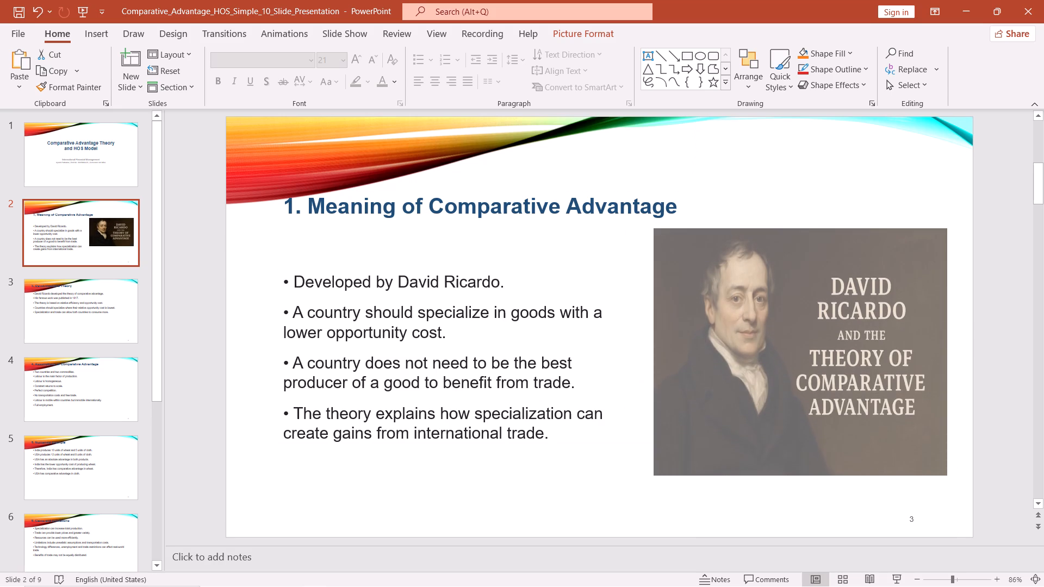
left_click_drag(806, 478, 809, 495)
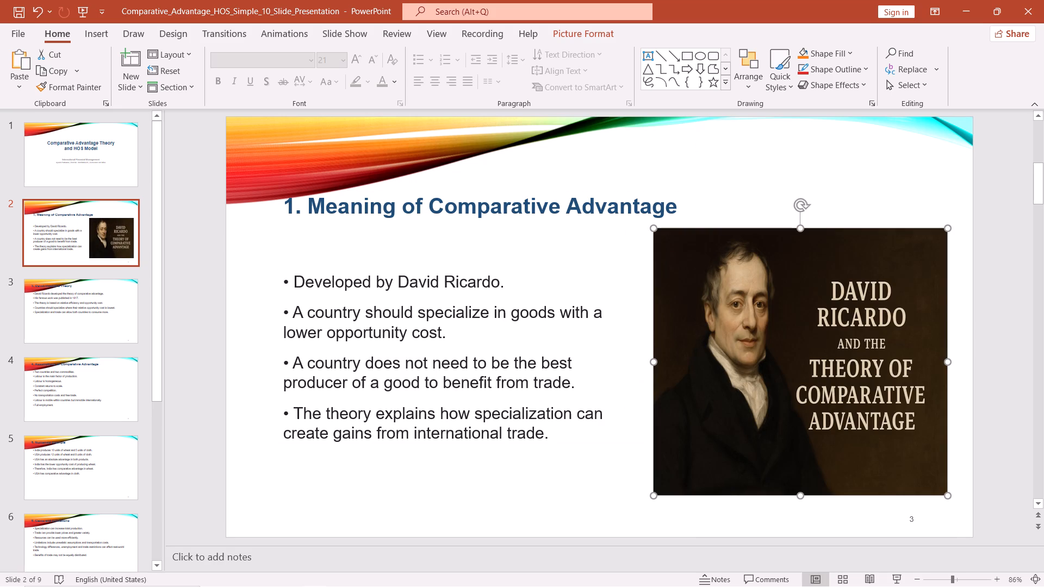
Apply a 20 pt soft edges effect to the David Ricardo picture.
right_click(911, 316)
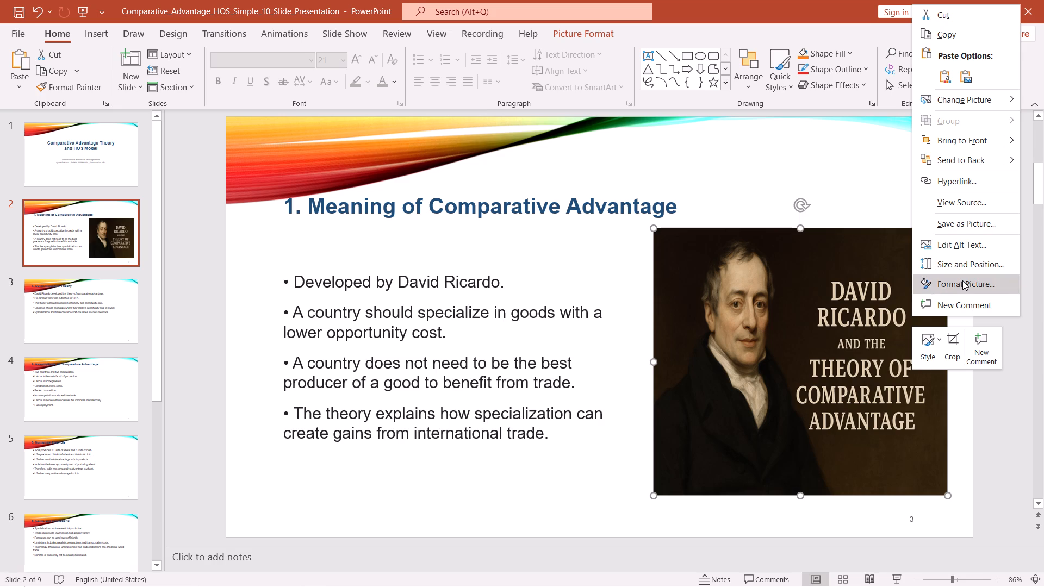
left_click(962, 280)
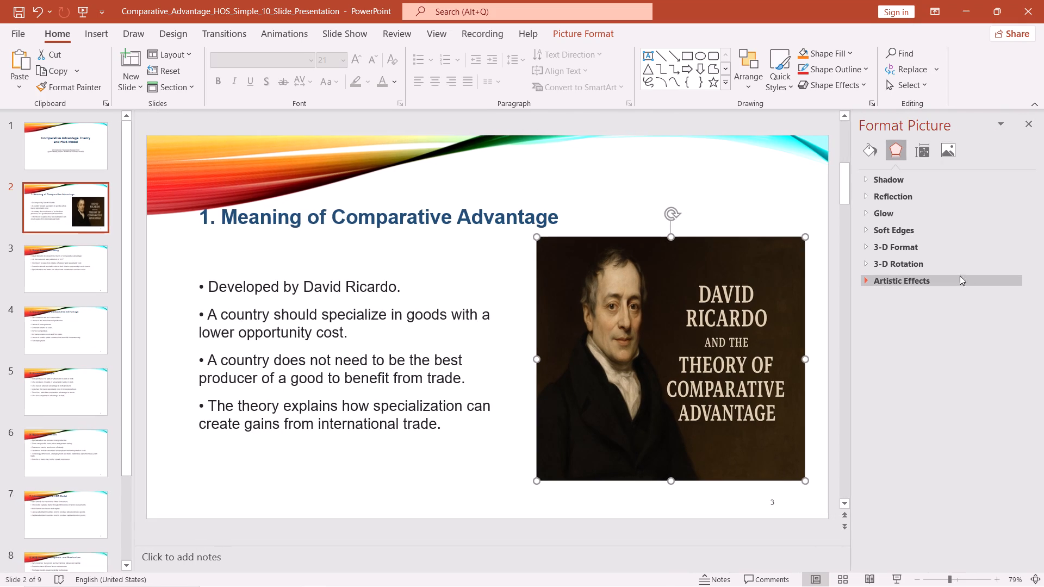
left_click(917, 233)
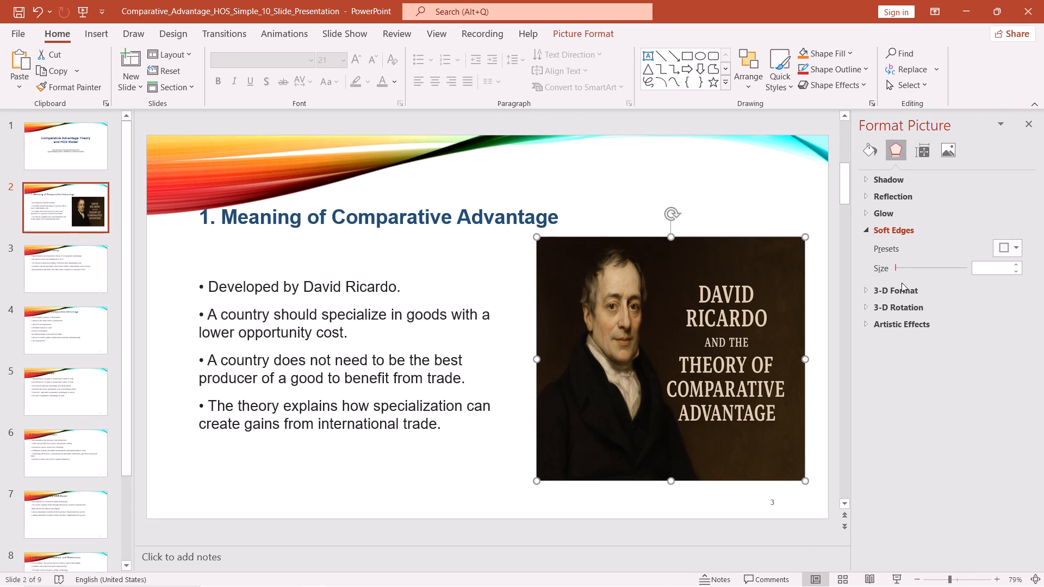
left_click_drag(897, 267, 952, 270)
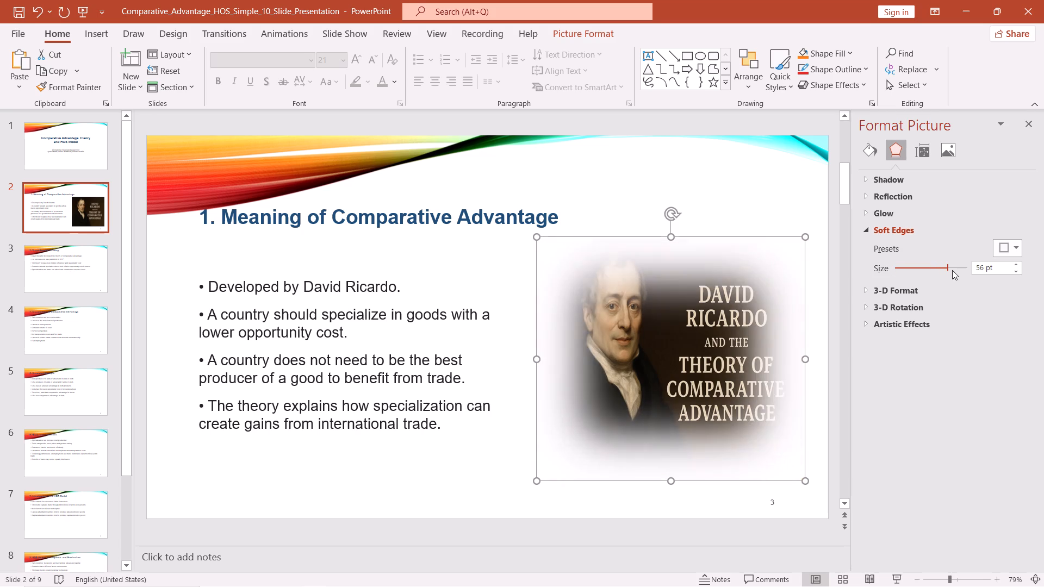
left_click_drag(952, 270, 915, 271)
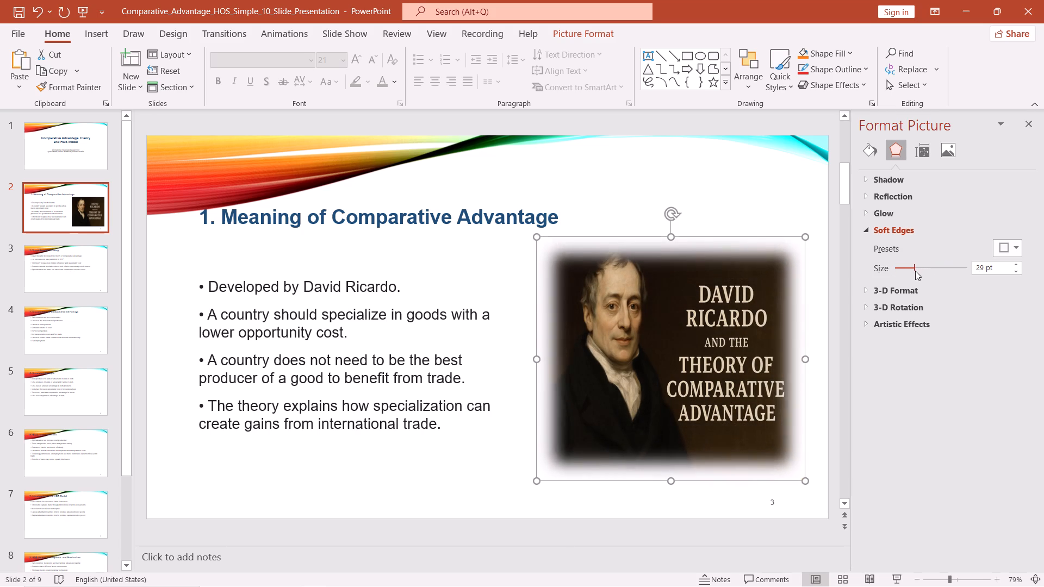
left_click_drag(915, 271, 911, 271)
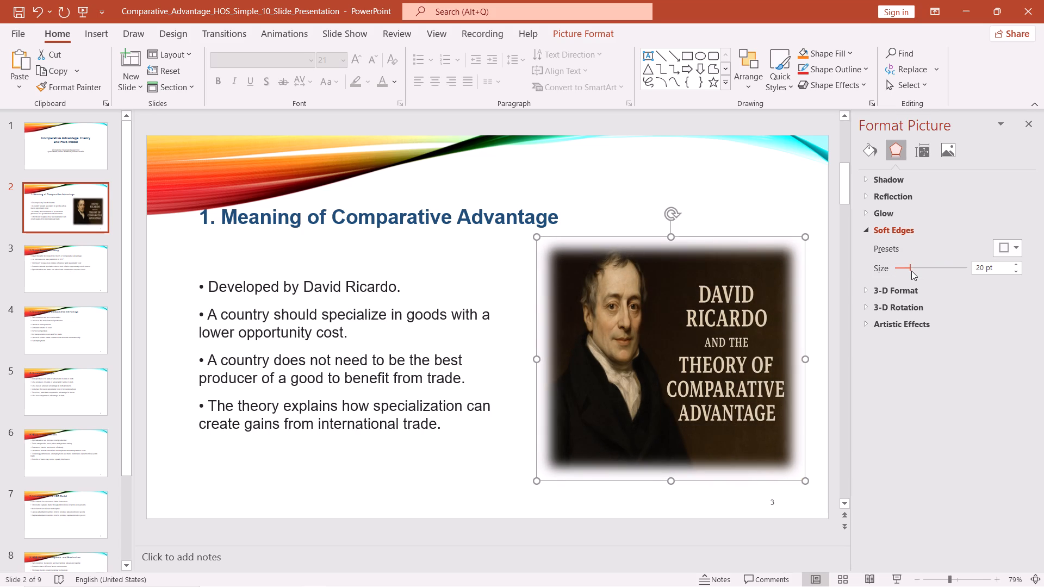
left_click(734, 185)
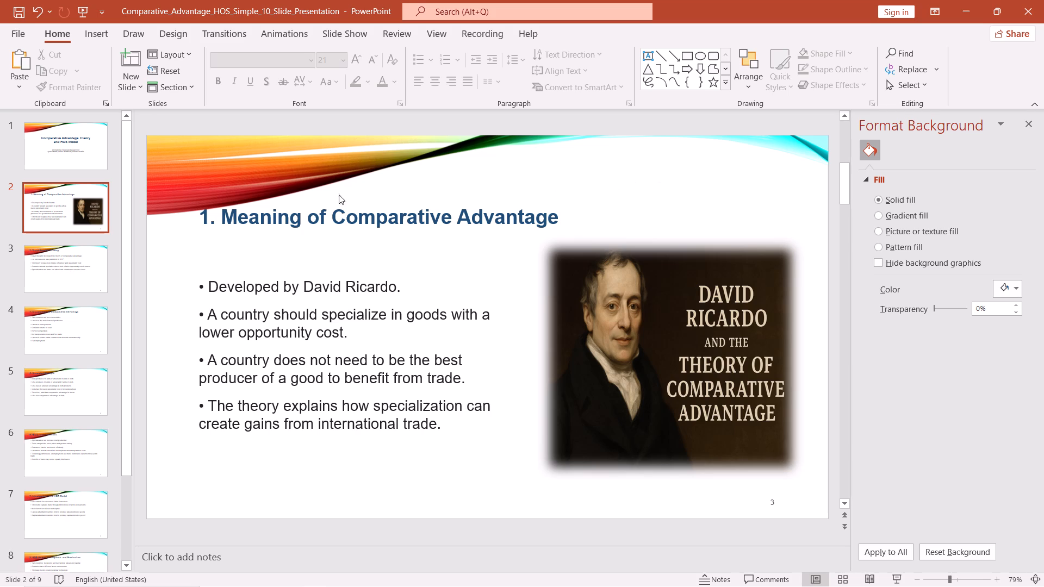
On slide 3, move the bulleted text lower and the David Ricardo's Theory title down, clear of the coloured wave graphic.
left_click(84, 270)
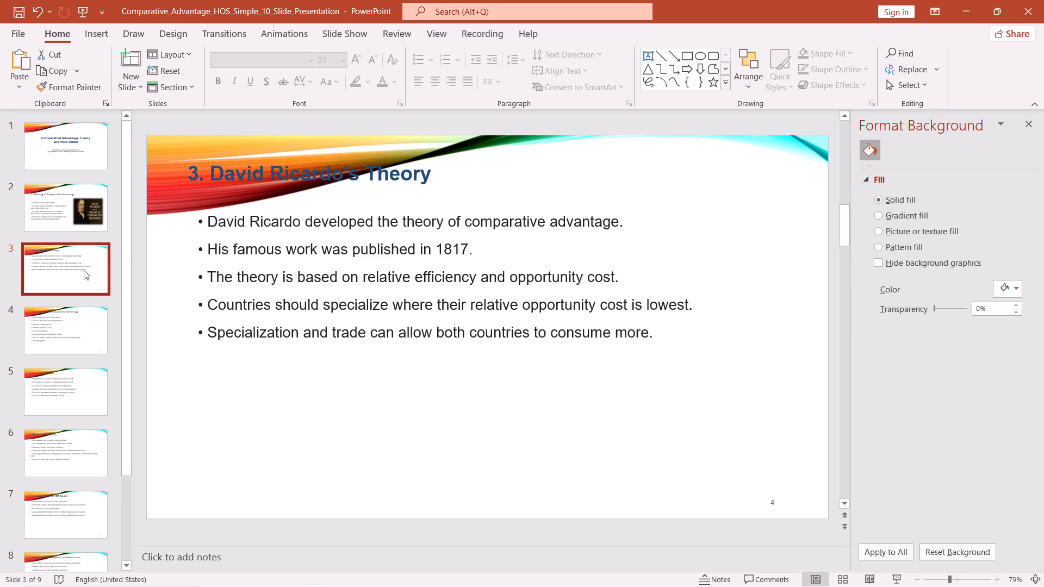
left_click(475, 171)
left_click_drag(652, 168, 654, 182)
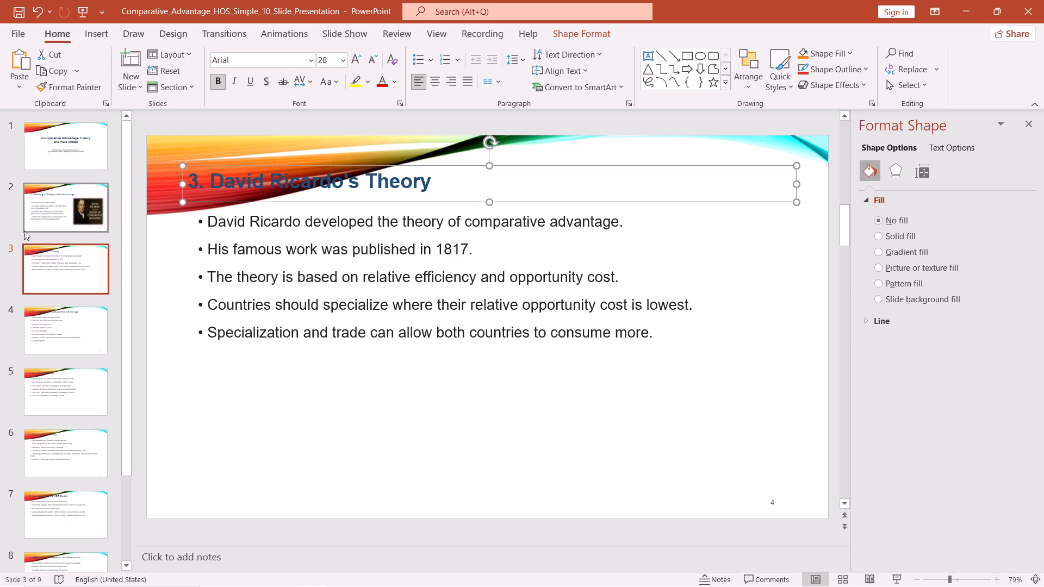
left_click(695, 274)
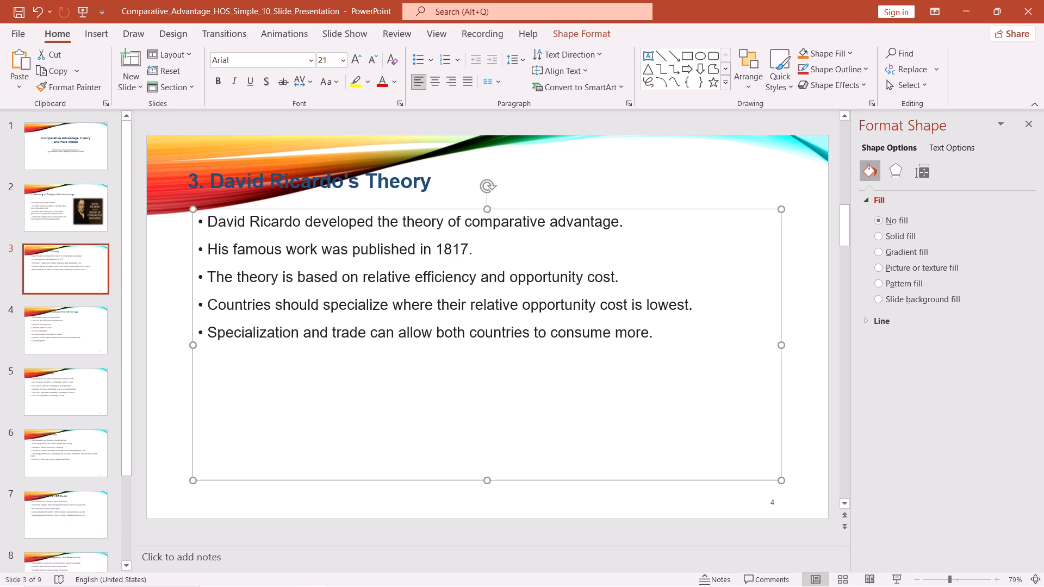
left_click_drag(695, 274, 692, 340)
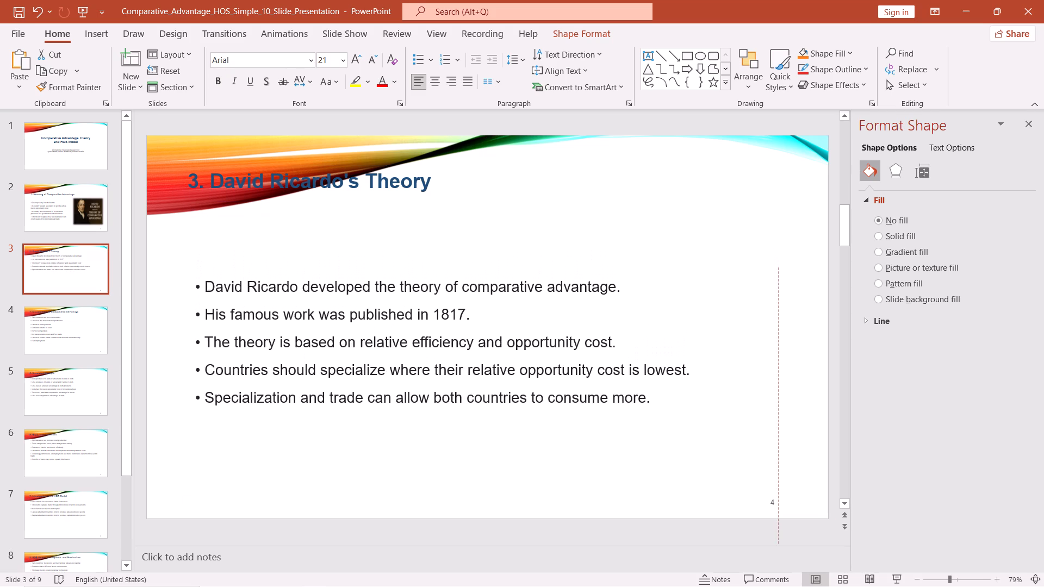
left_click_drag(692, 340, 692, 344)
left_click(619, 166)
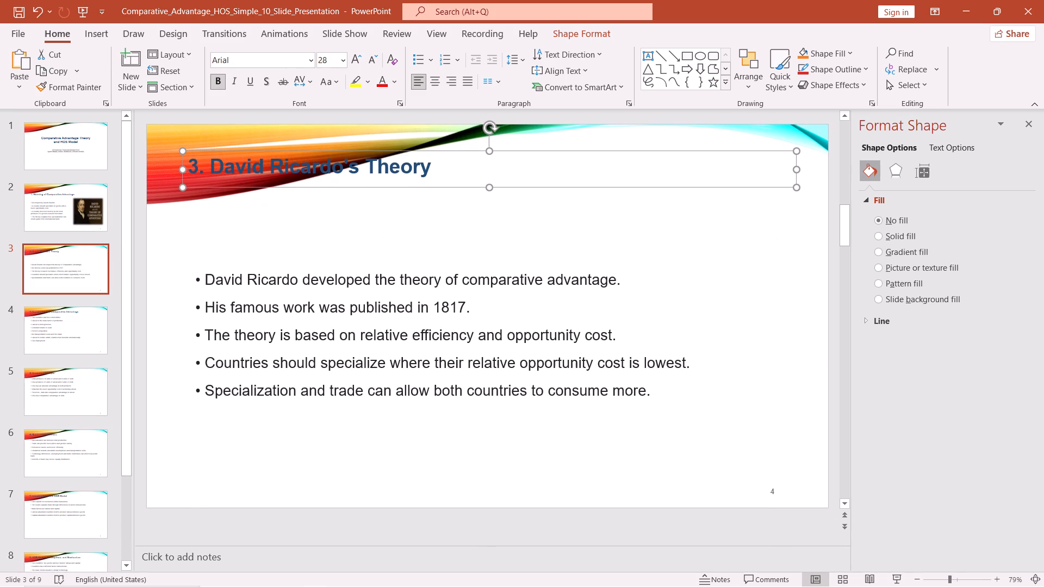
left_click_drag(619, 166, 645, 164)
left_click_drag(645, 164, 646, 203)
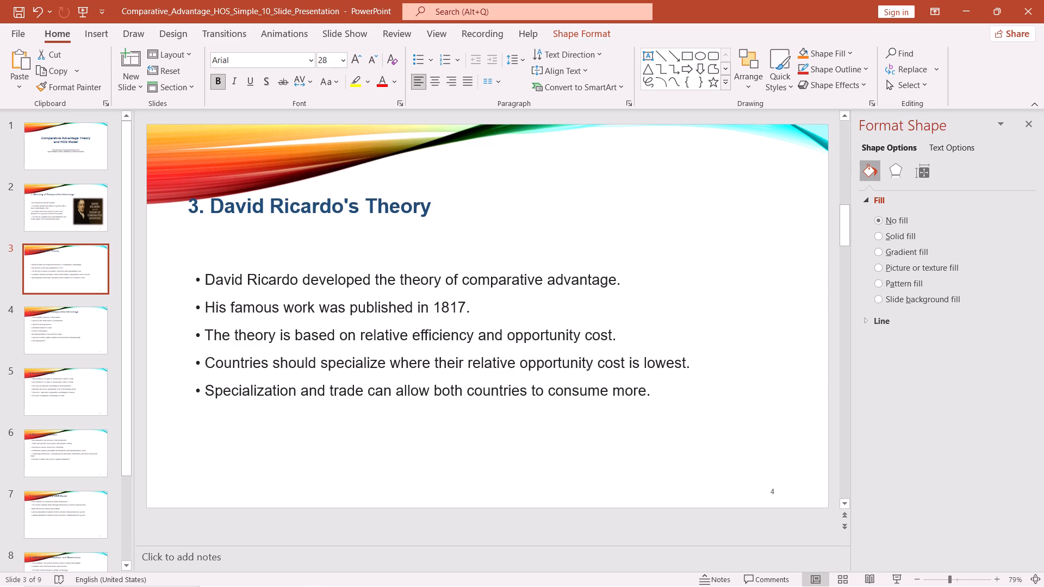
Renumber the David Ricardo's Theory title as 2.
left_click(198, 204)
key("BackSpace")
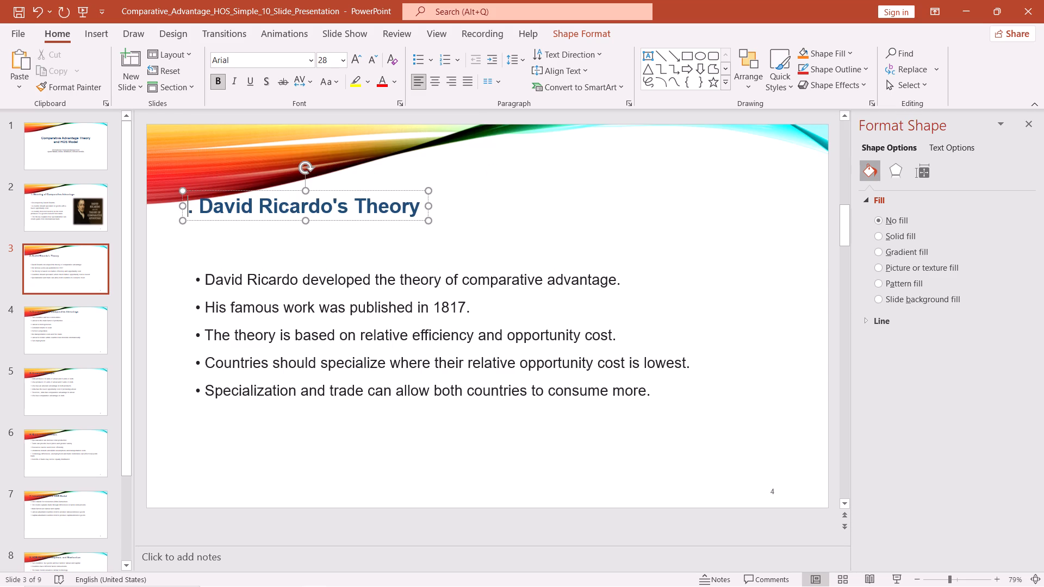
key("2")
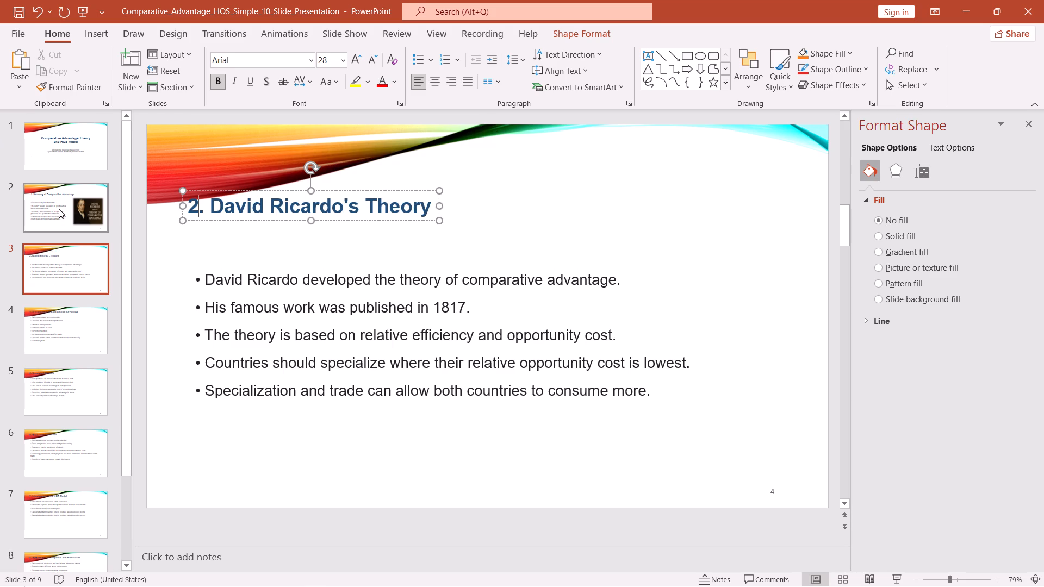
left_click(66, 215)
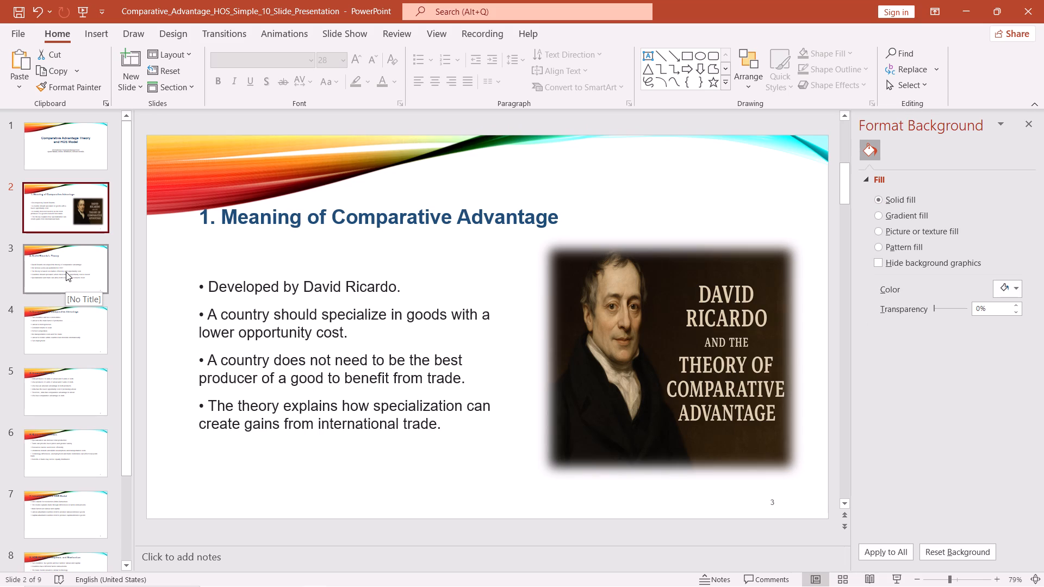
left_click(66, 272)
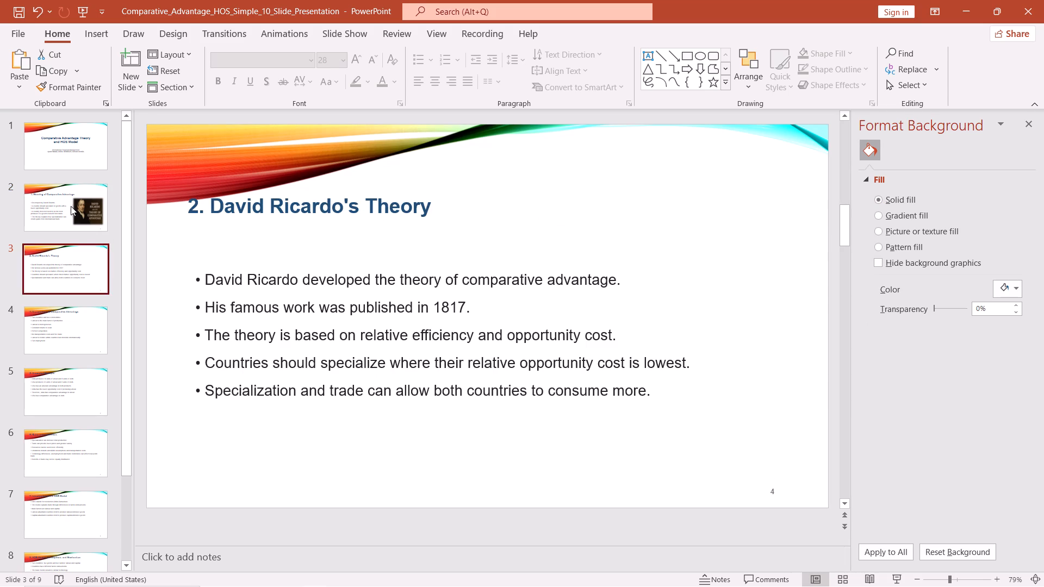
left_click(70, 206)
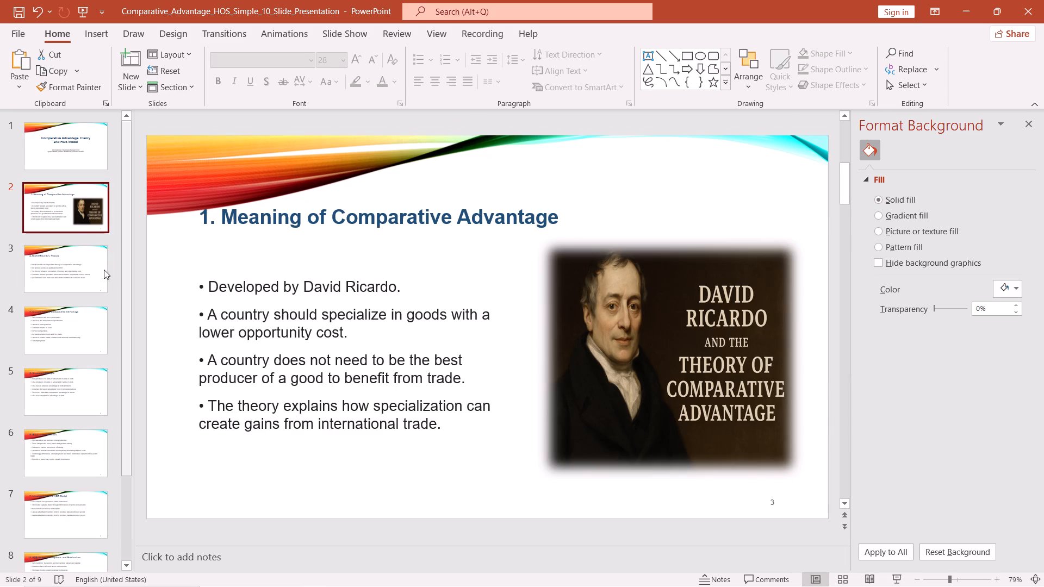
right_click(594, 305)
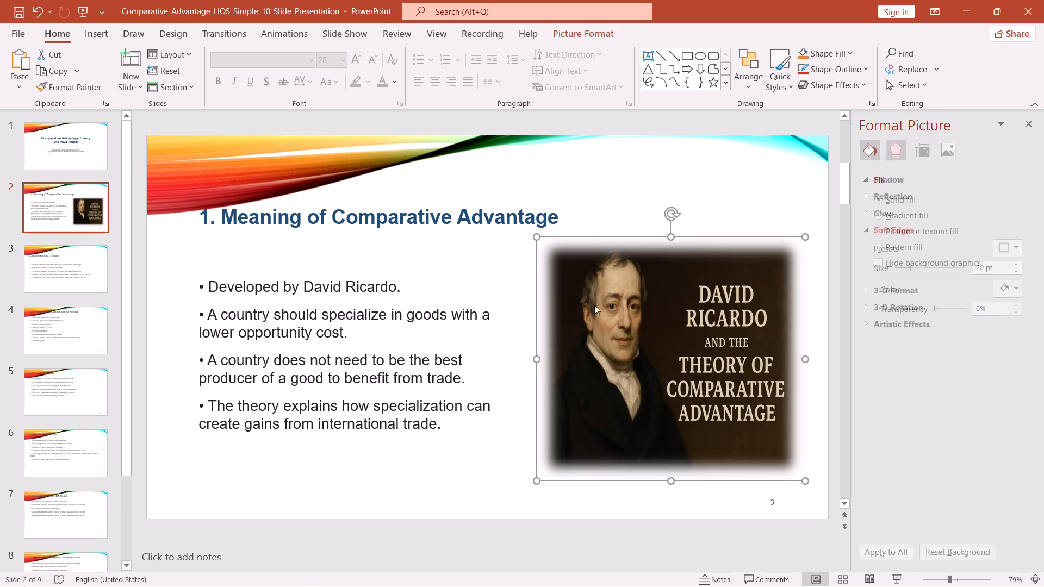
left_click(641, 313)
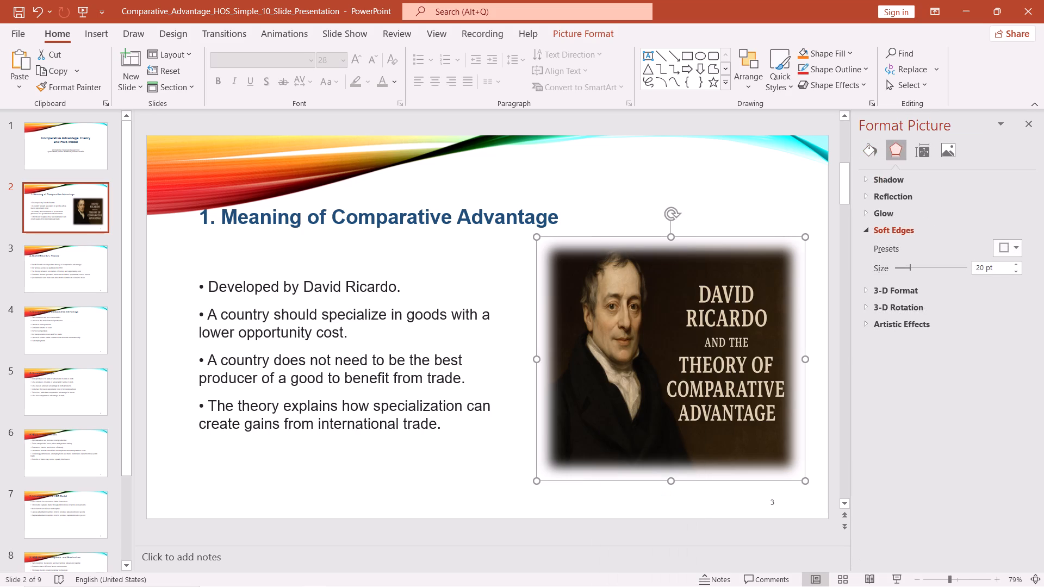
Narrow slide 3's bulleted text box from its right side to about two-thirds of its width, leaving space beside the text.
left_click(67, 264)
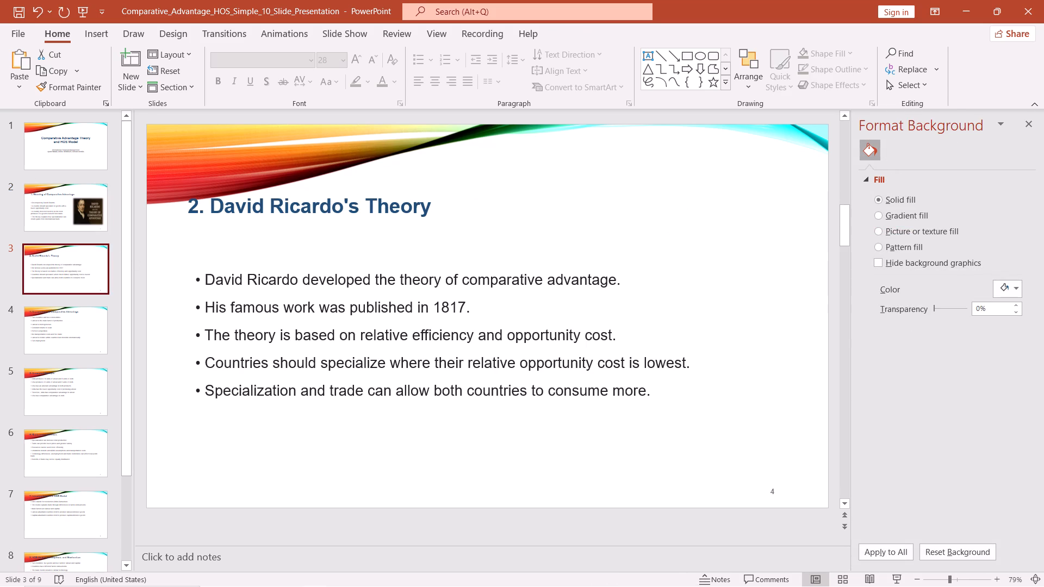
left_click(659, 314)
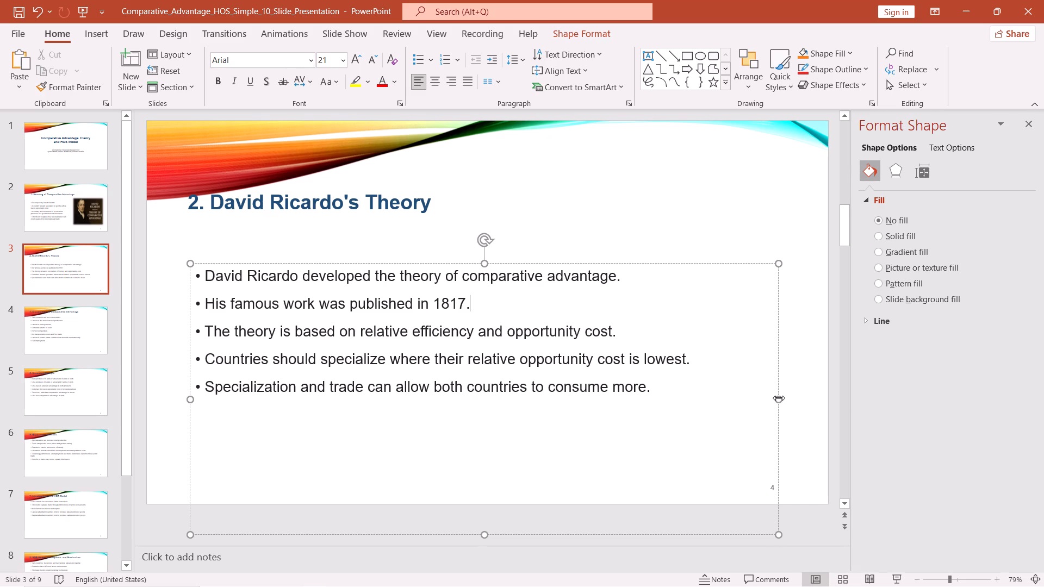
left_click_drag(779, 398, 582, 358)
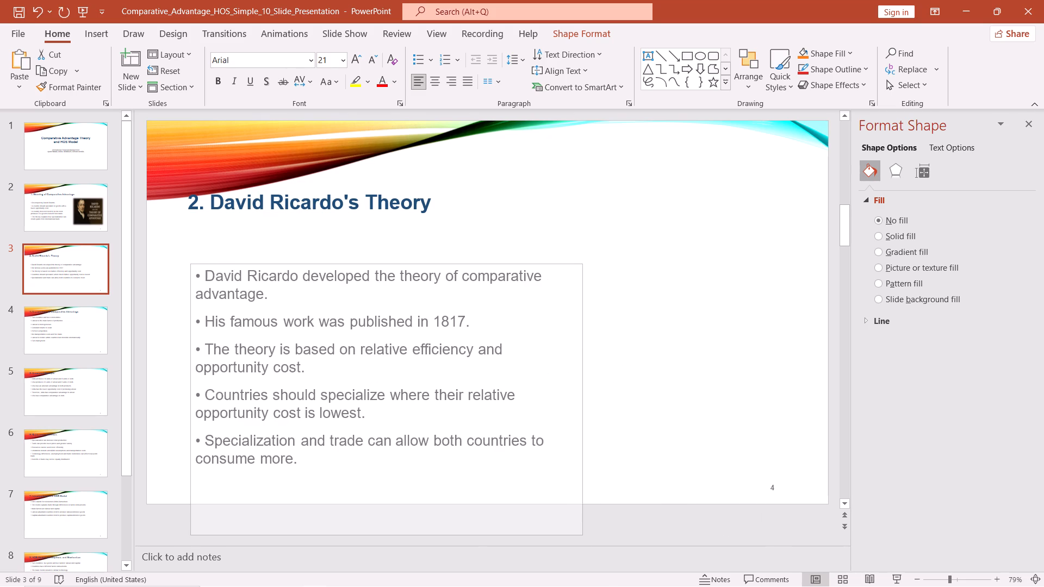
left_click_drag(582, 358, 583, 354)
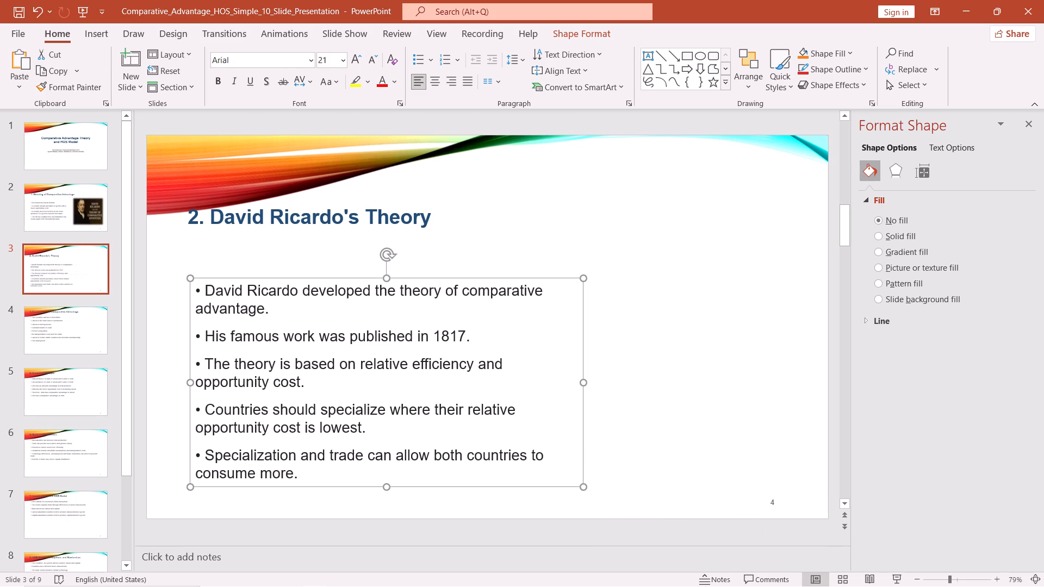
Move slide 3's bulleted text box up, closer beneath the David Ricardo's Theory title.
left_click_drag(562, 405, 552, 372)
Paste the copied David Ricardo image onto slide 3 as a picture and place it to the right of the bullets.
left_click(710, 340)
right_click(710, 340)
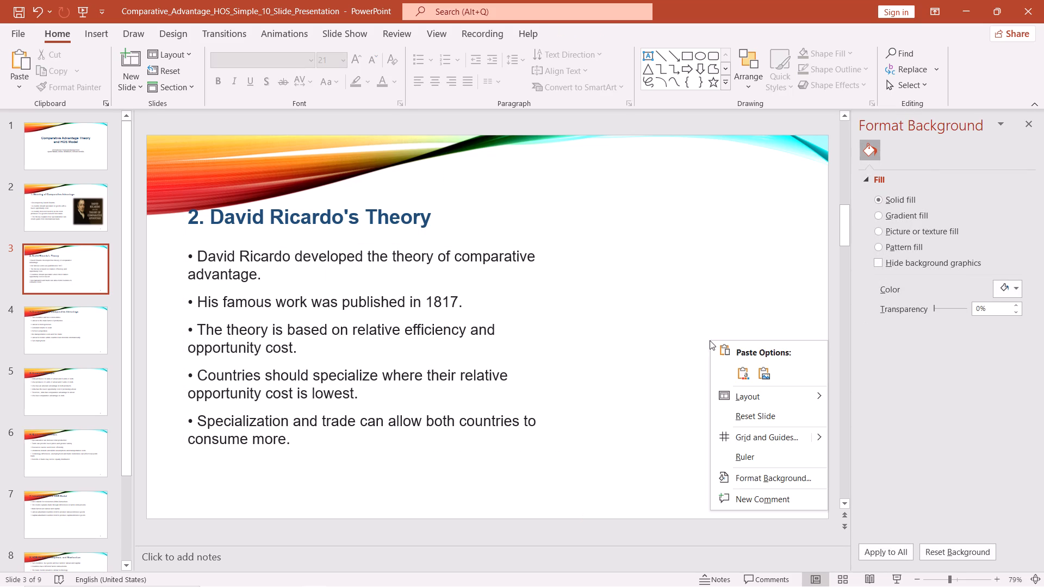
left_click(764, 374)
left_click_drag(552, 299, 617, 298)
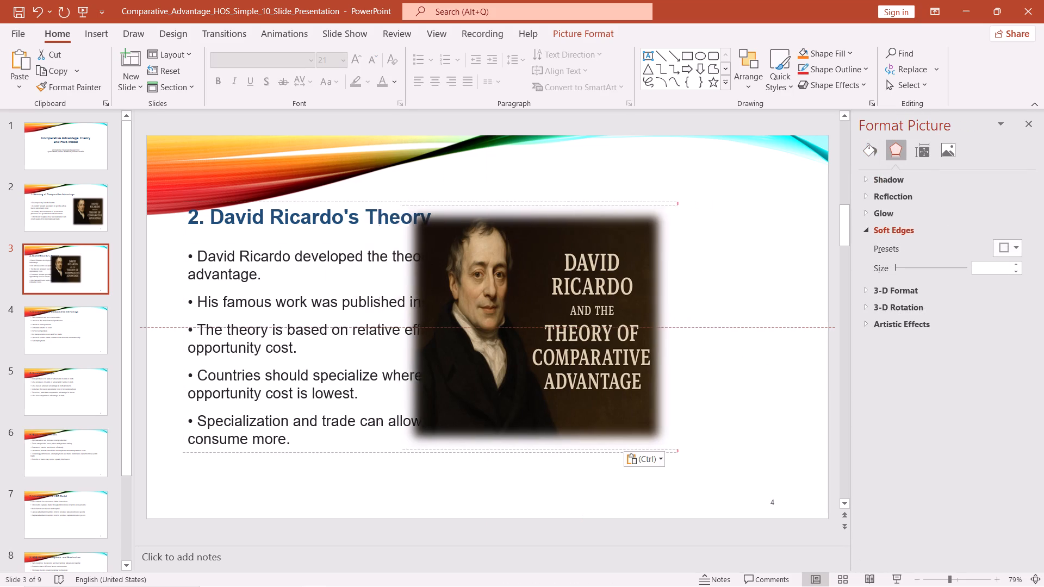
left_click_drag(617, 298, 741, 310)
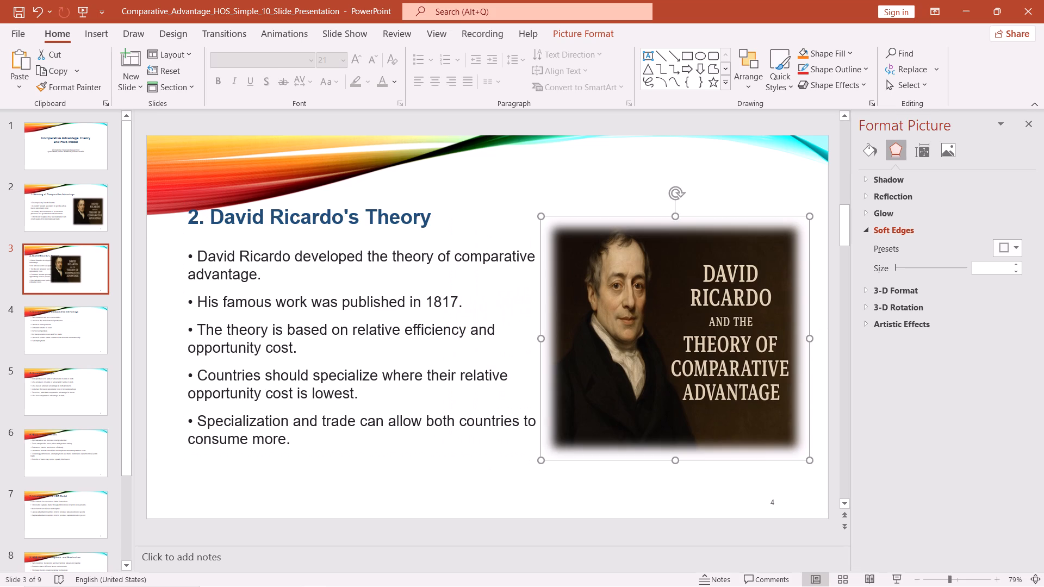
Cut the David Ricardo picture from slide 2, Meaning of Comparative Advantage.
left_click(83, 217)
right_click(639, 293)
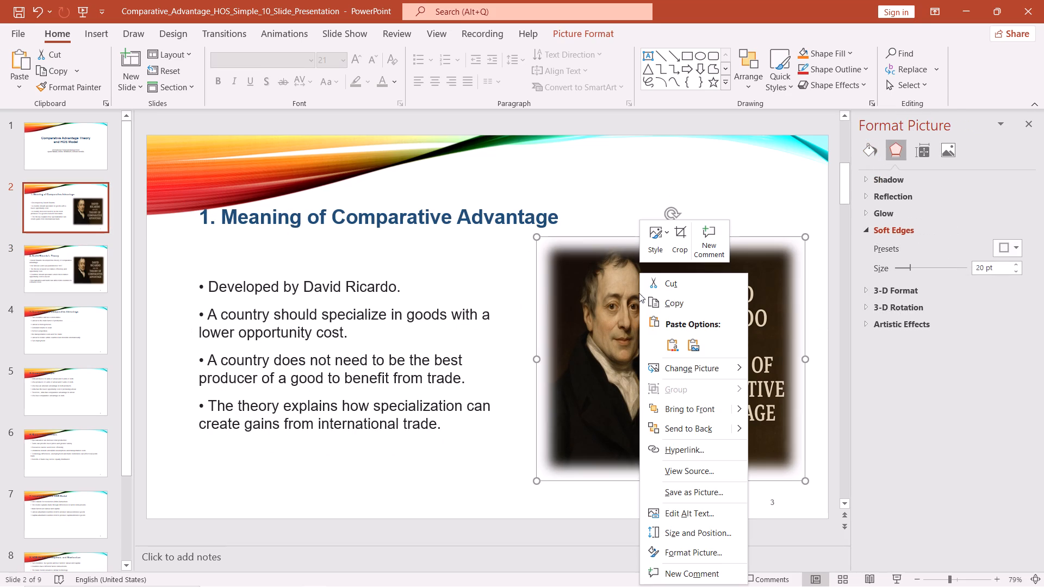
left_click(688, 285)
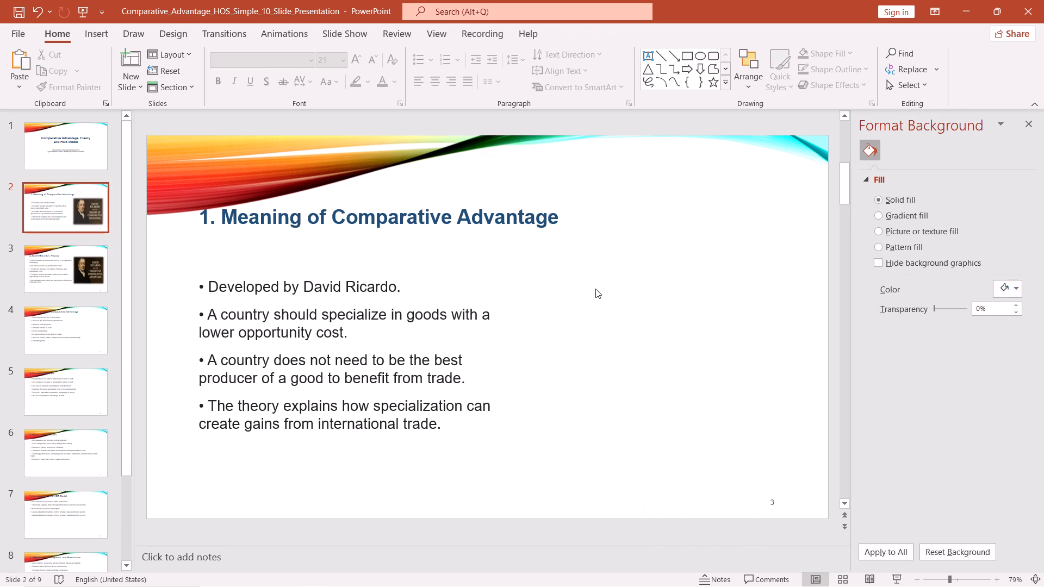
Widen slide 2's bulleted text box on its right side, extending it well past the end of the title.
left_click(600, 299)
right_click(548, 334)
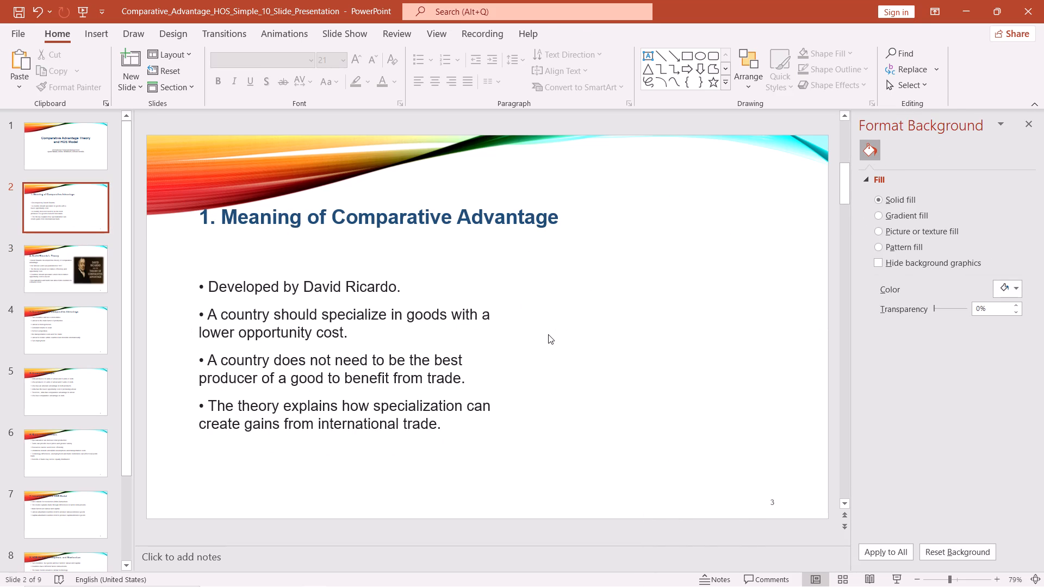
right_click(514, 341)
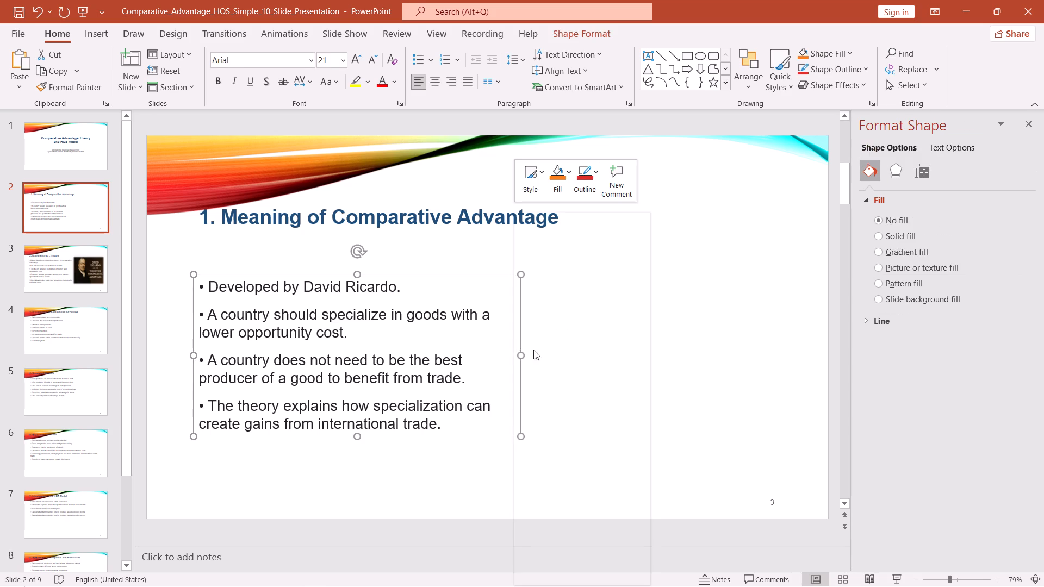
left_click(713, 349)
left_click_drag(713, 349, 486, 367)
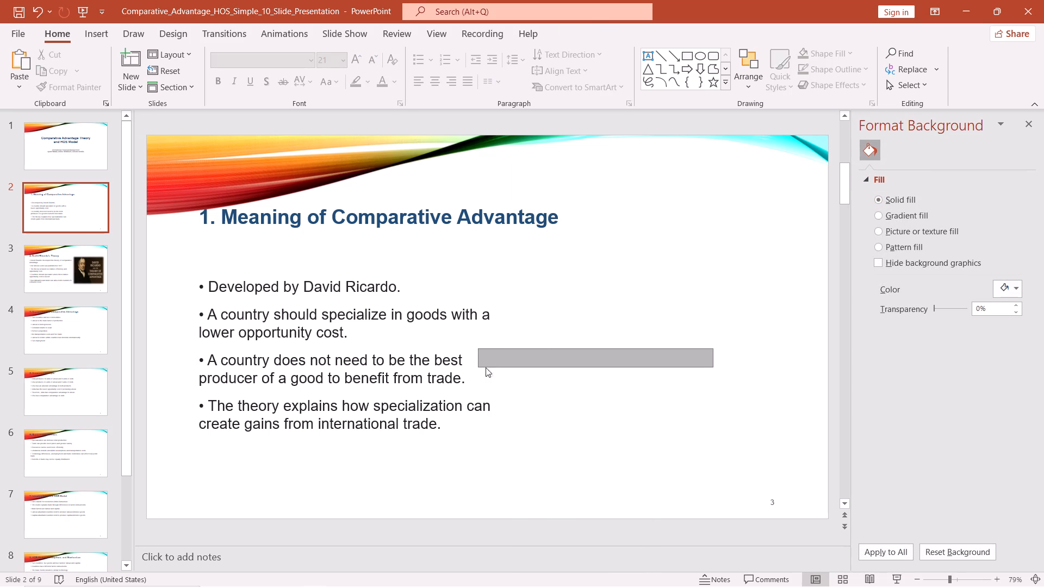
left_click_drag(486, 367, 685, 367)
left_click(497, 359)
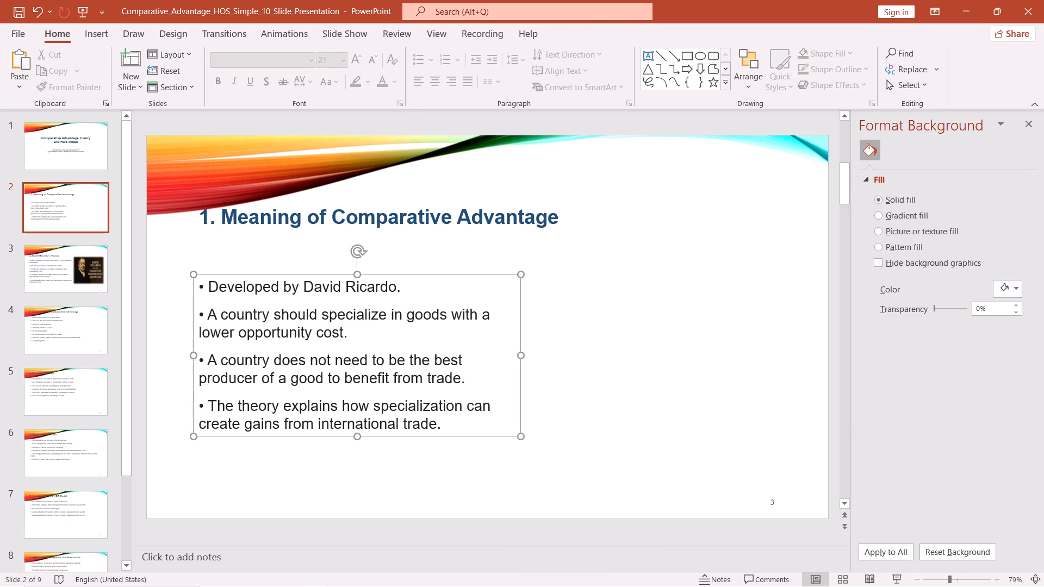
left_click_drag(521, 357, 663, 344)
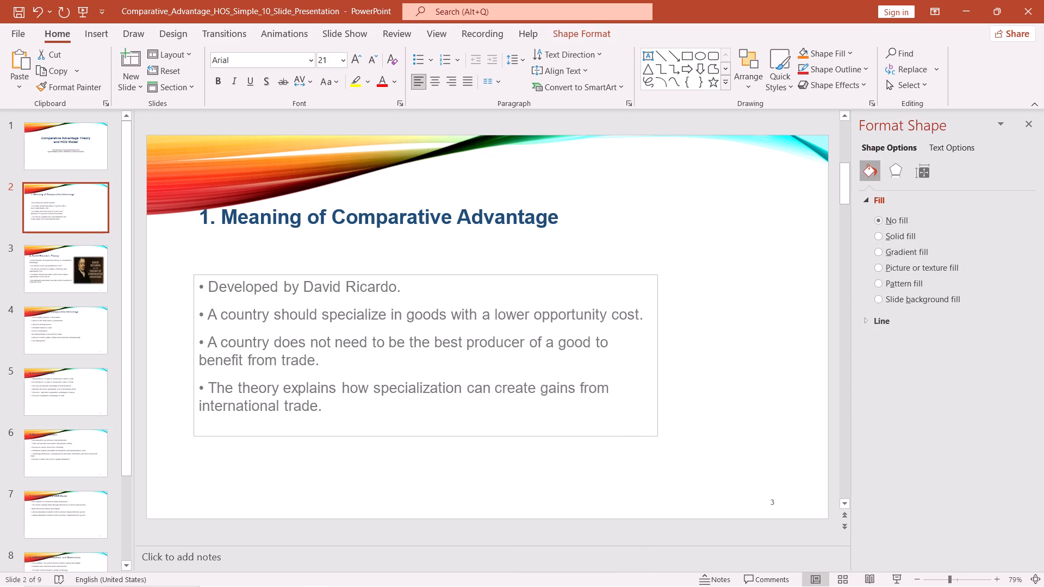
left_click_drag(663, 344, 710, 340)
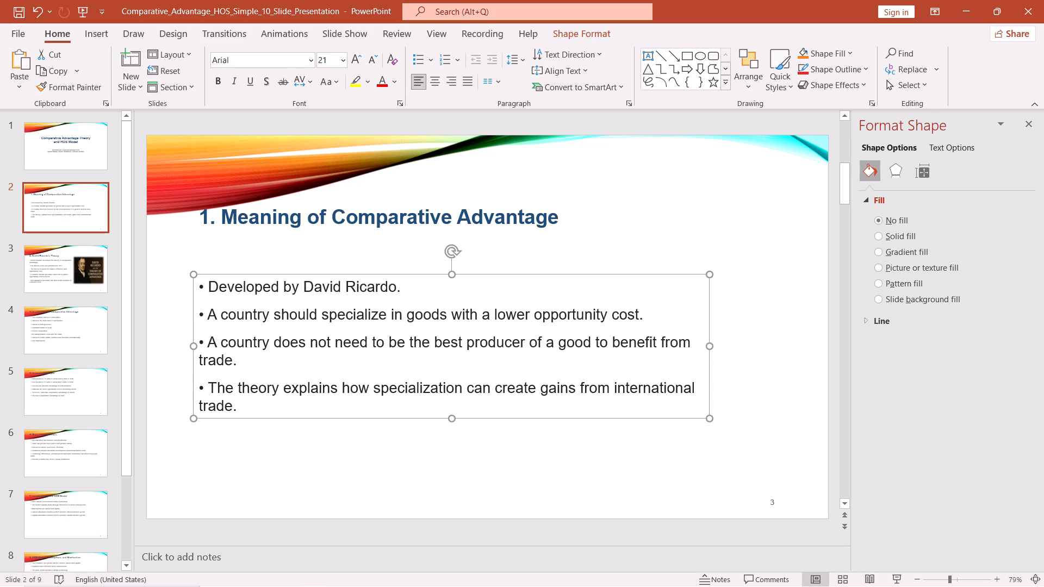
Delete the text of the first bullet, "Developed by David Ricardo.", on slide 2.
left_click_drag(403, 286, 136, 289)
key("b")
key("BackSpace")
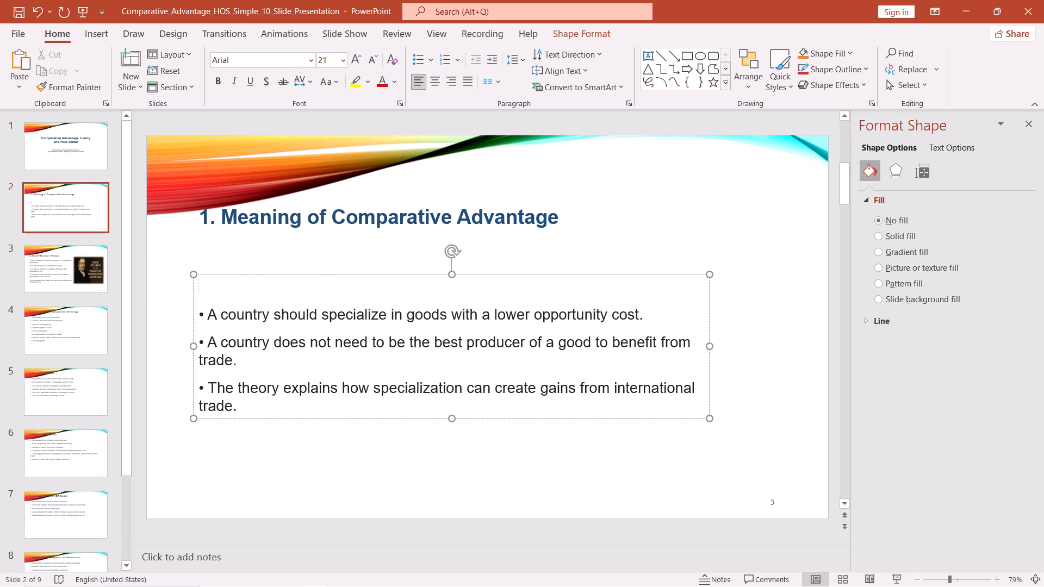
key("BackSpace")
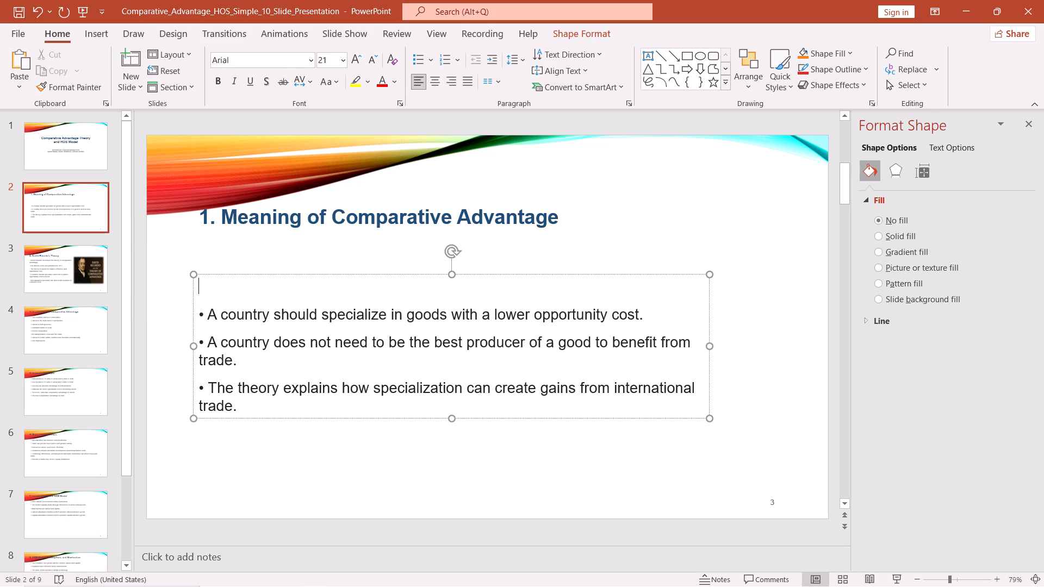
left_click(207, 302)
left_click(198, 314)
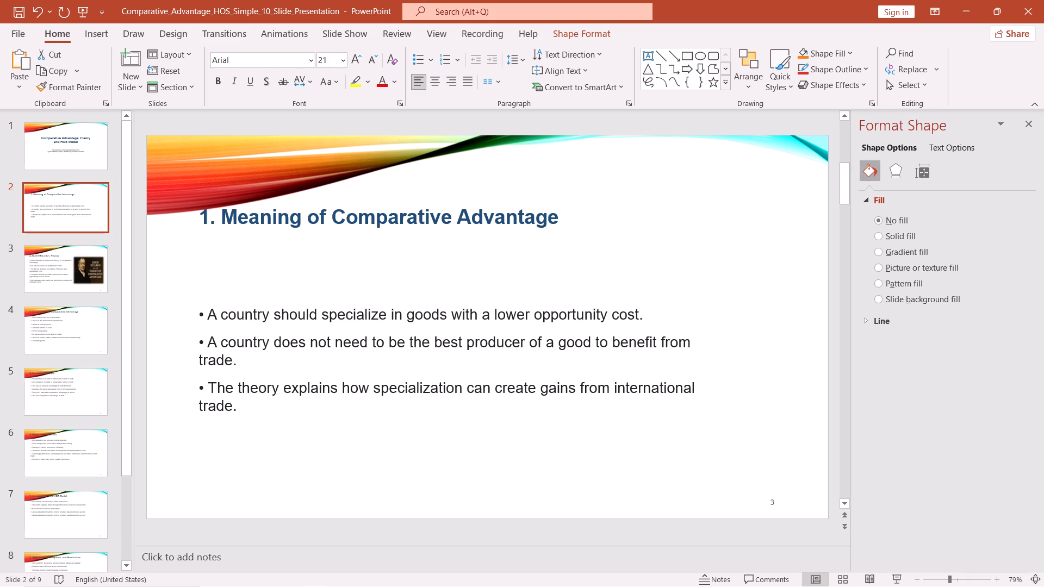
Move slide 2's bulleted text box up so the bullets start just below the title.
left_click_drag(695, 353, 695, 319)
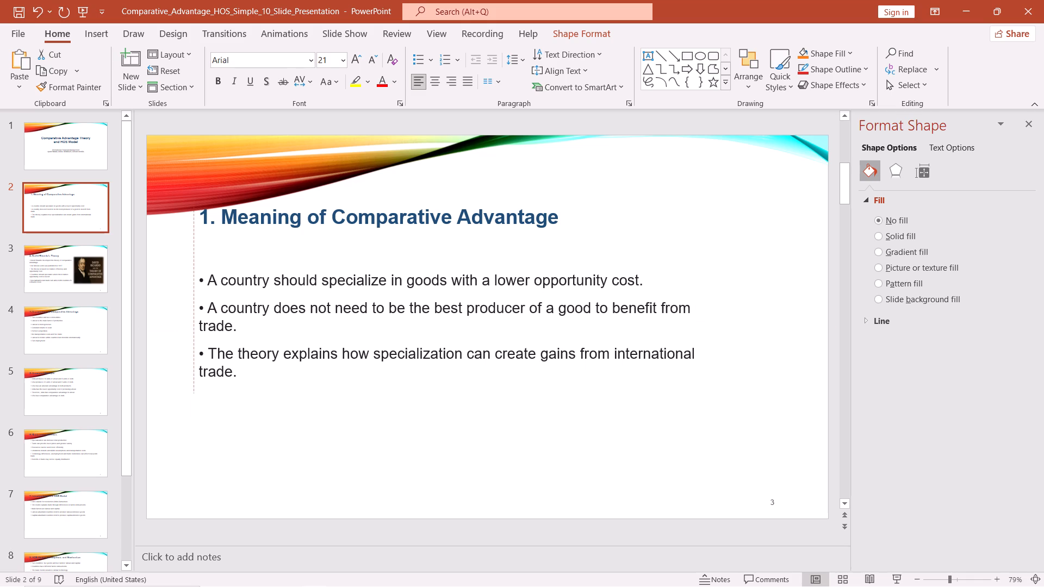
left_click_drag(695, 319, 695, 313)
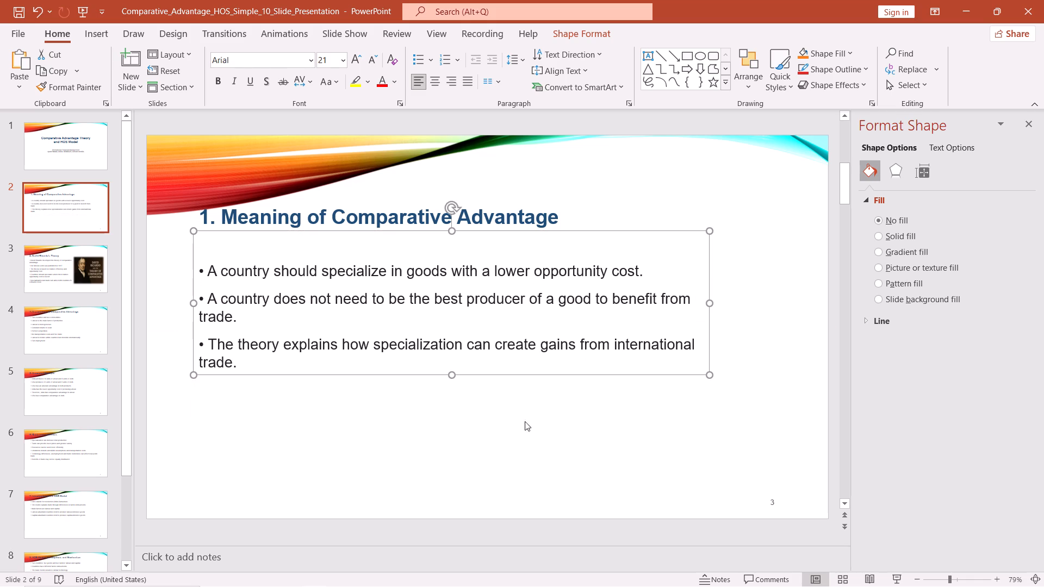
left_click(496, 444)
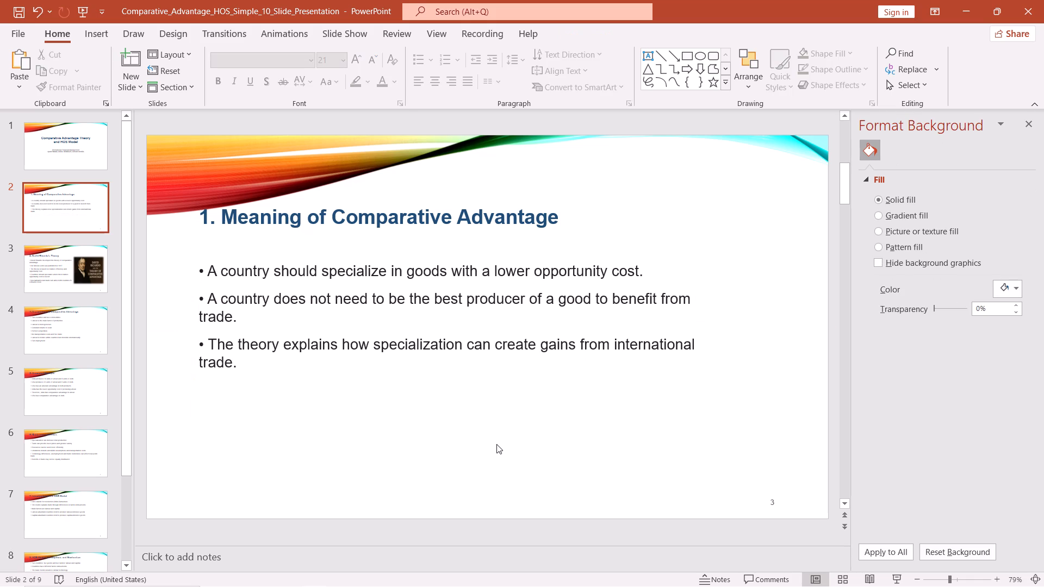
Insert "comparative advantage" after "The" in slide 2's last bullet.
left_click(235, 342)
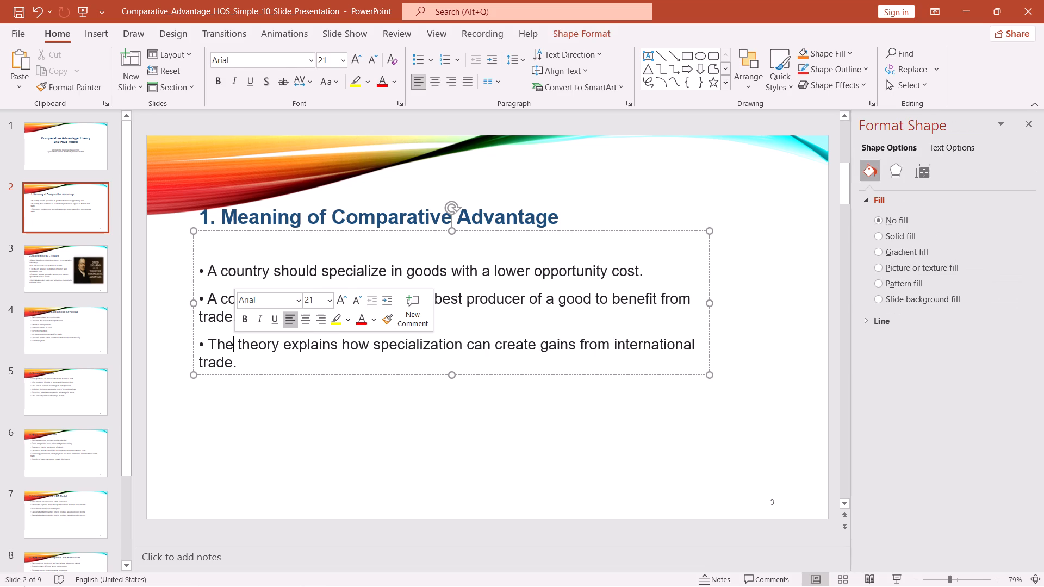
key("space")
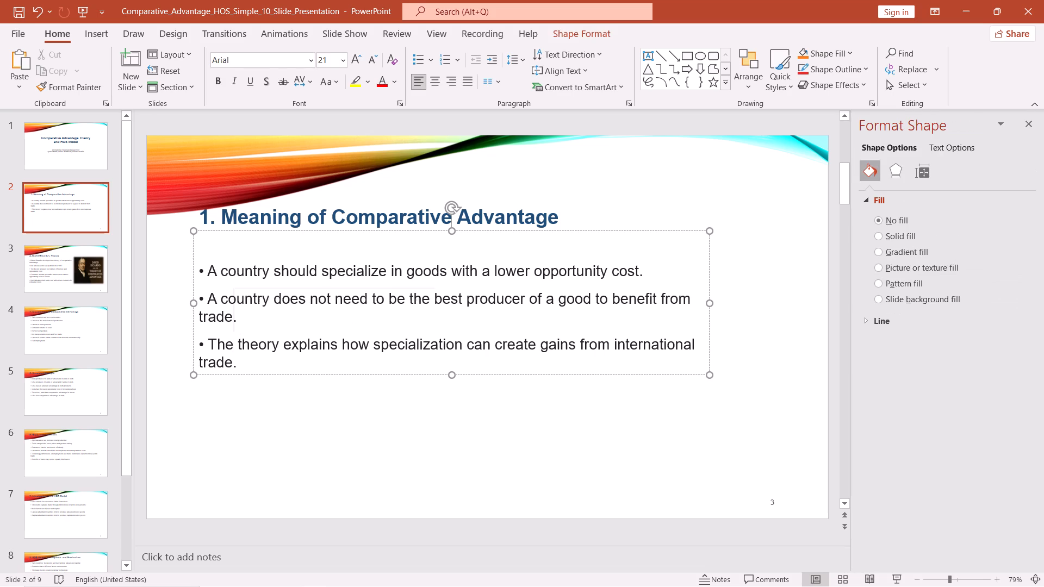
type("comparative")
key("space")
type("advantage")
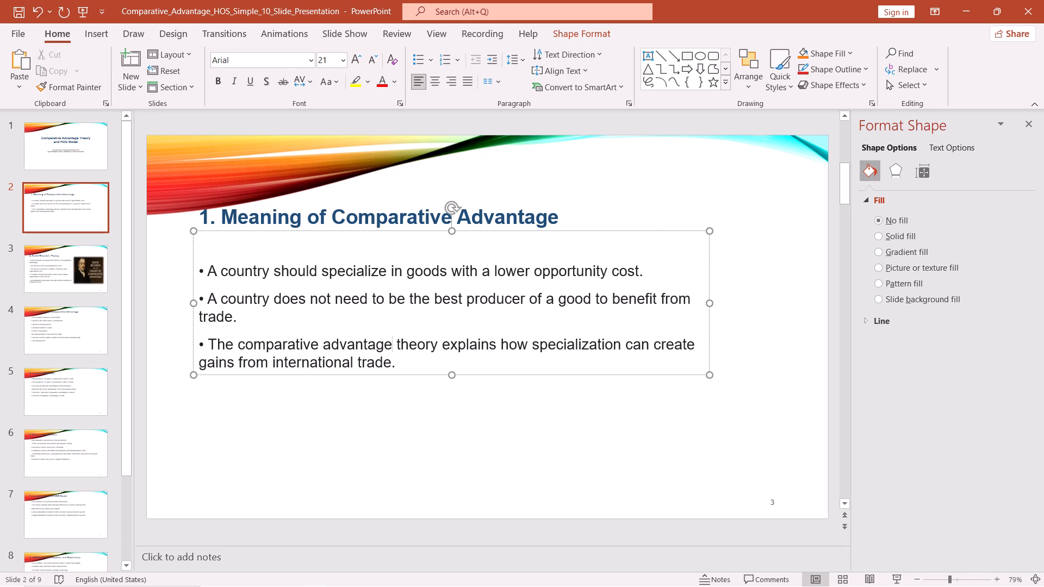
left_click(370, 402)
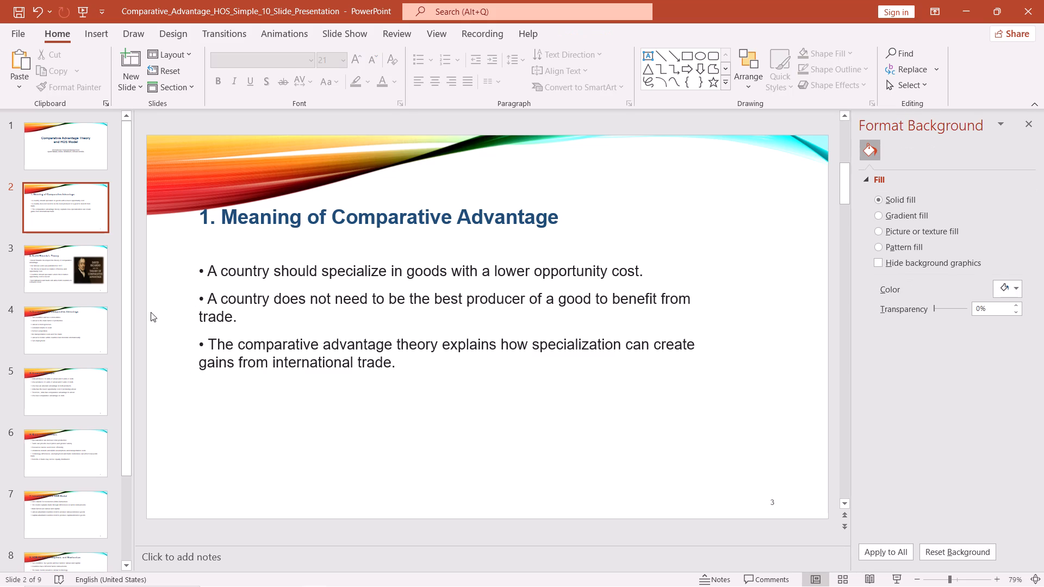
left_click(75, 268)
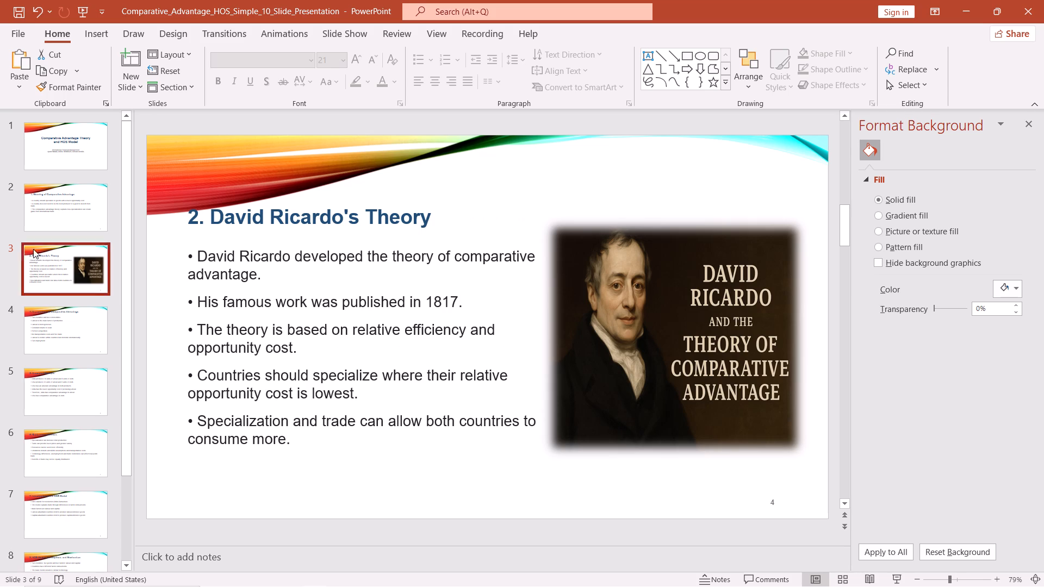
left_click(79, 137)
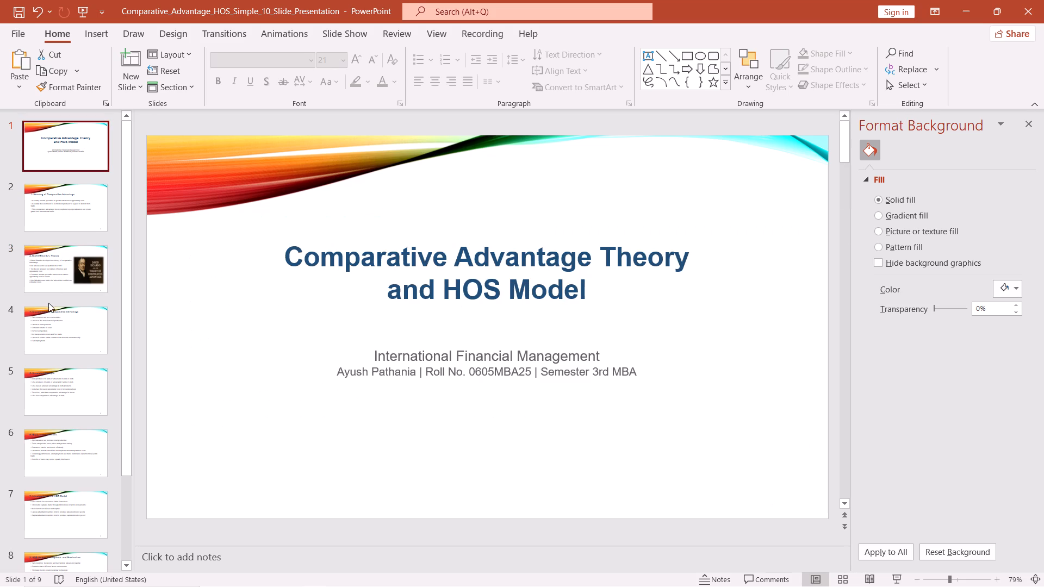
On slide 4, move the Assumptions of Comparative Advantage title slightly lower on the banner.
left_click(54, 323)
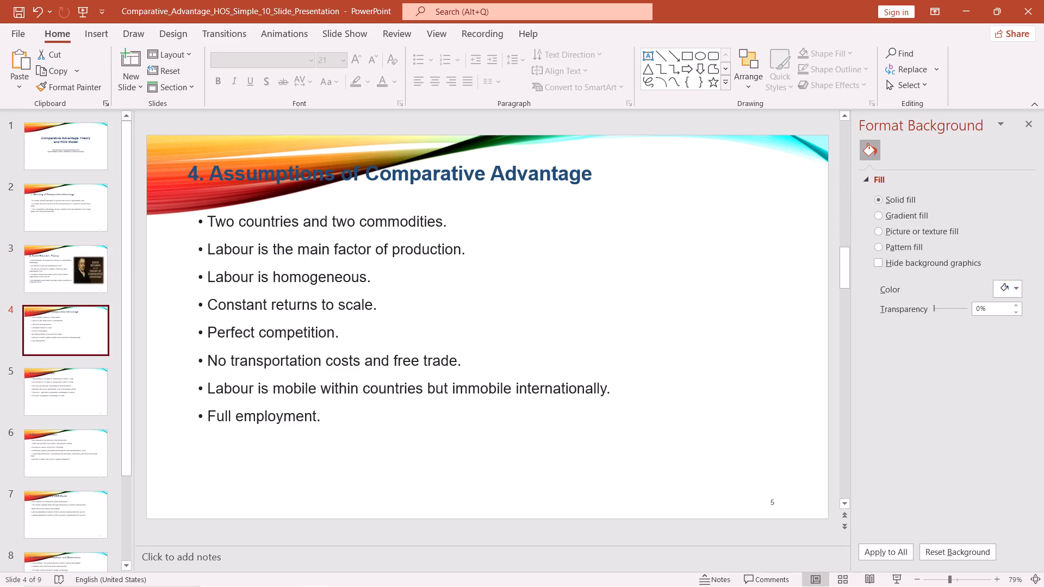
left_click(617, 183)
left_click_drag(660, 177, 661, 179)
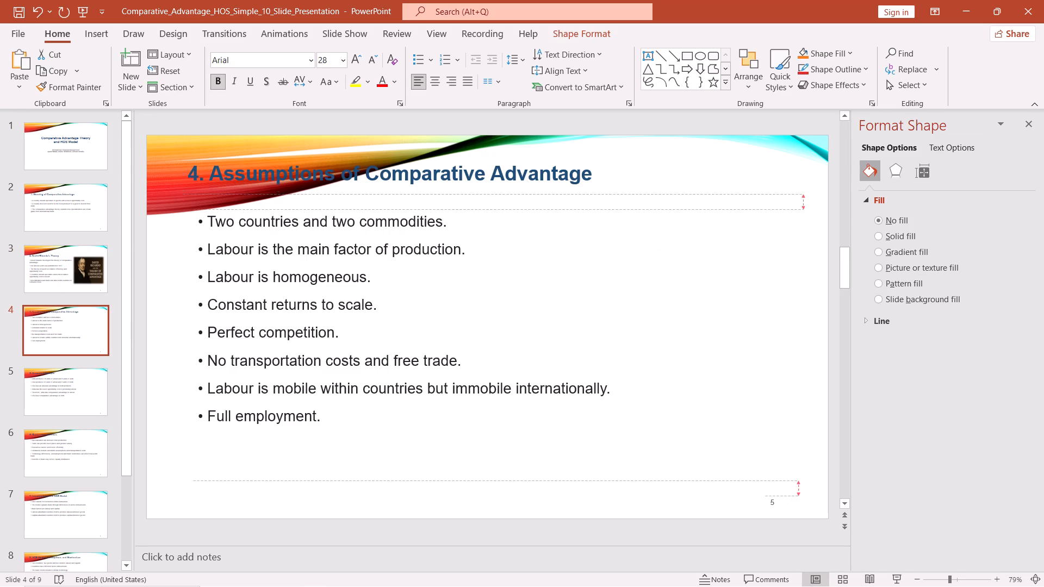
left_click_drag(661, 179, 664, 198)
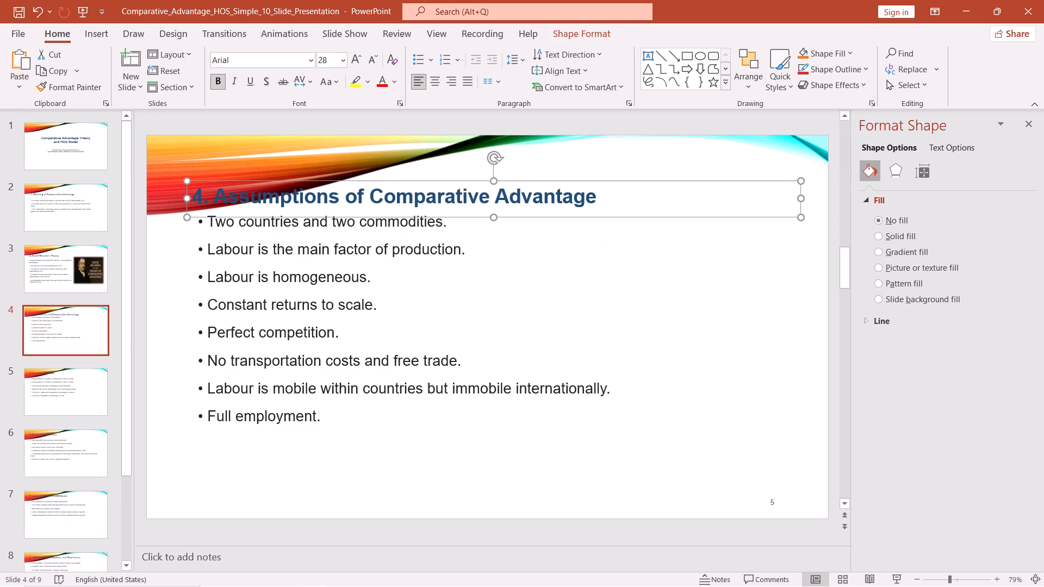
Renumber the Assumptions of Comparative Advantage title as 3.
left_click(202, 199)
key("BackSpace")
key("3")
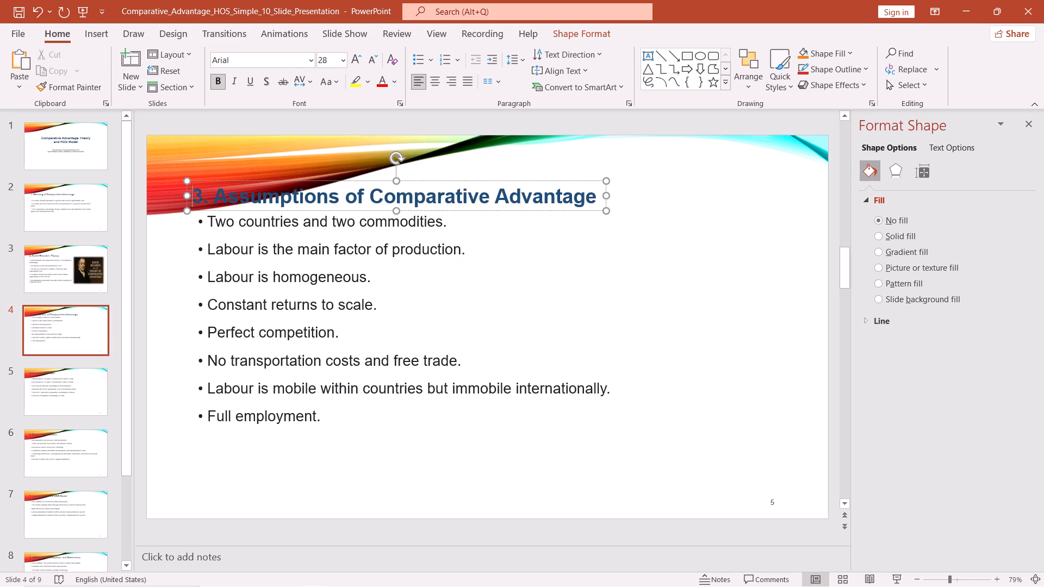
Move slide 4's bulleted text box down, leaving a gap beneath the title.
left_click(576, 309)
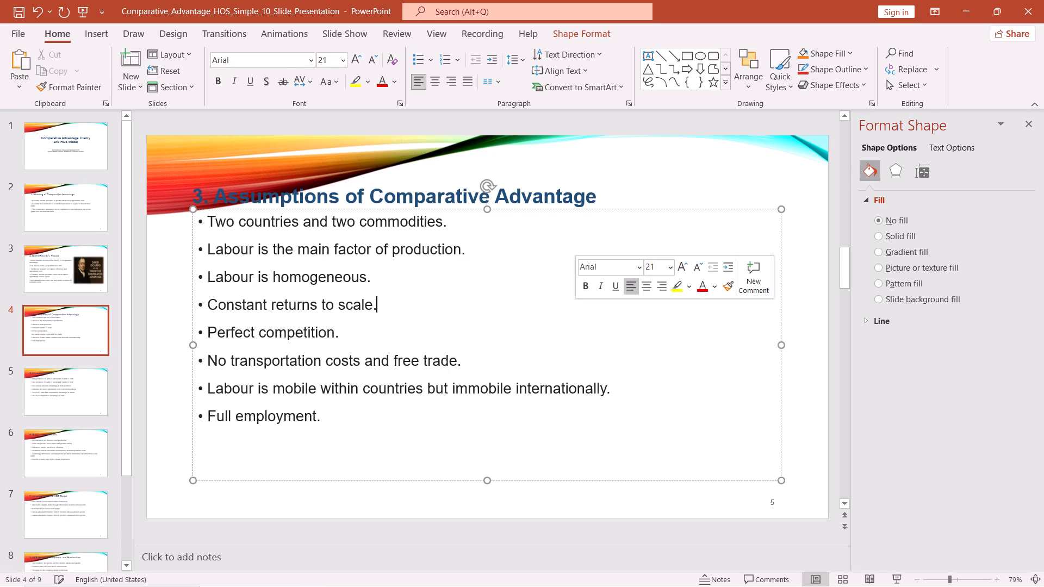
left_click_drag(576, 309, 742, 374)
left_click_drag(742, 374, 742, 396)
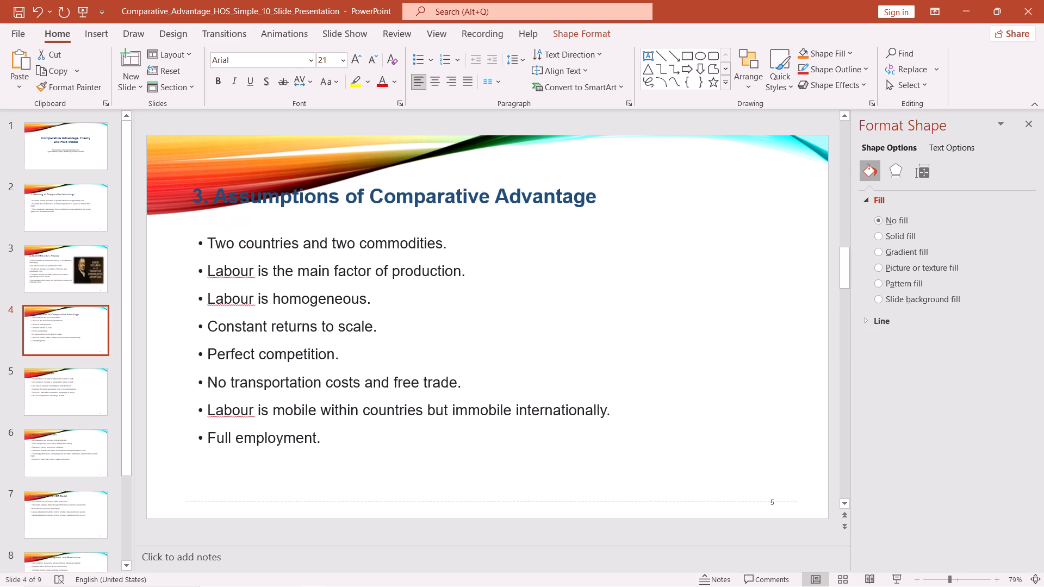
left_click_drag(742, 396, 745, 403)
Move the Assumptions of Comparative Advantage title further down and slightly right, lining up its left edge with the bullets.
left_click(715, 195)
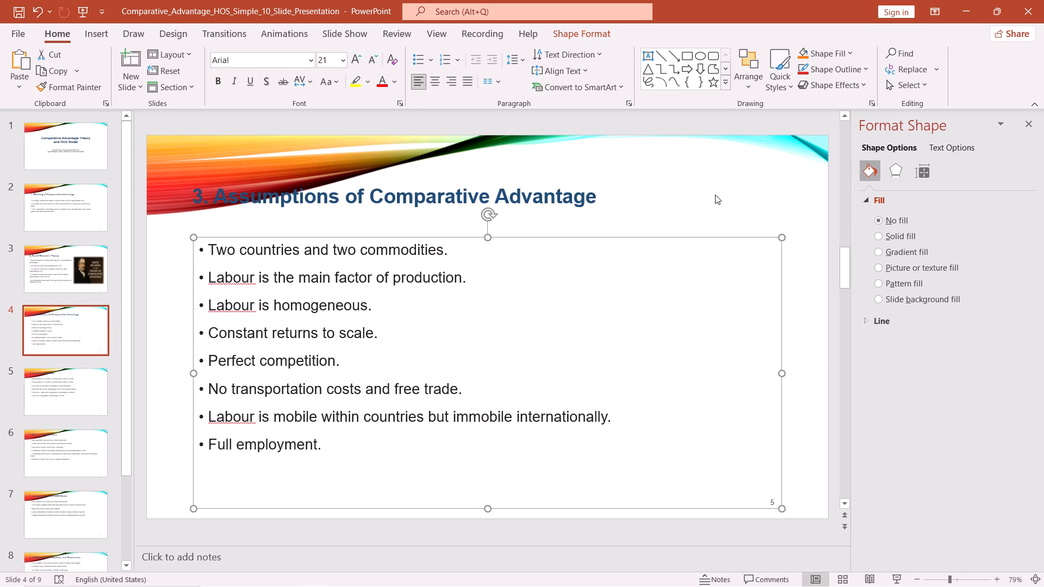
left_click_drag(715, 195, 705, 197)
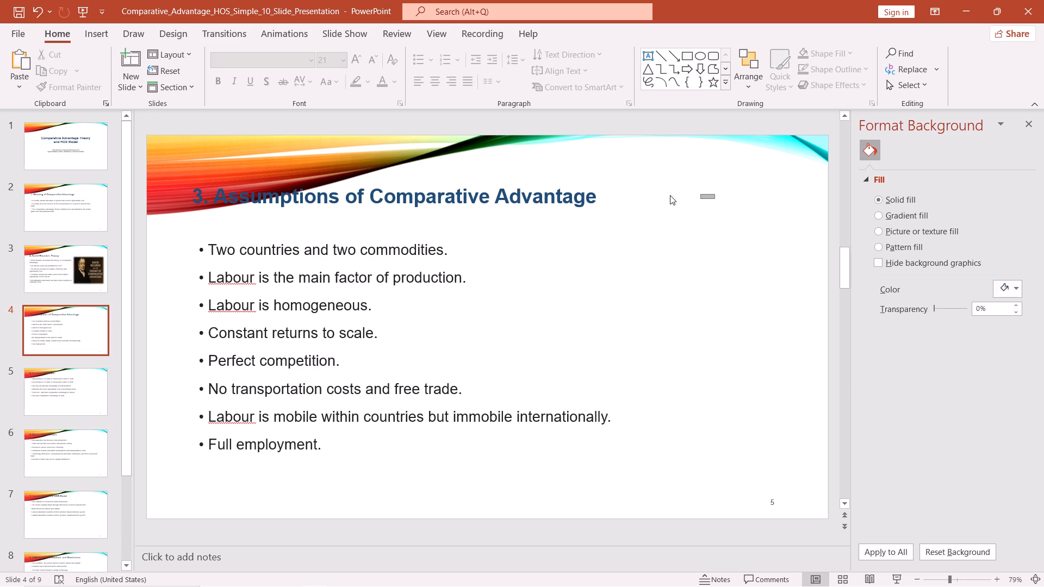
left_click_drag(607, 198, 616, 209)
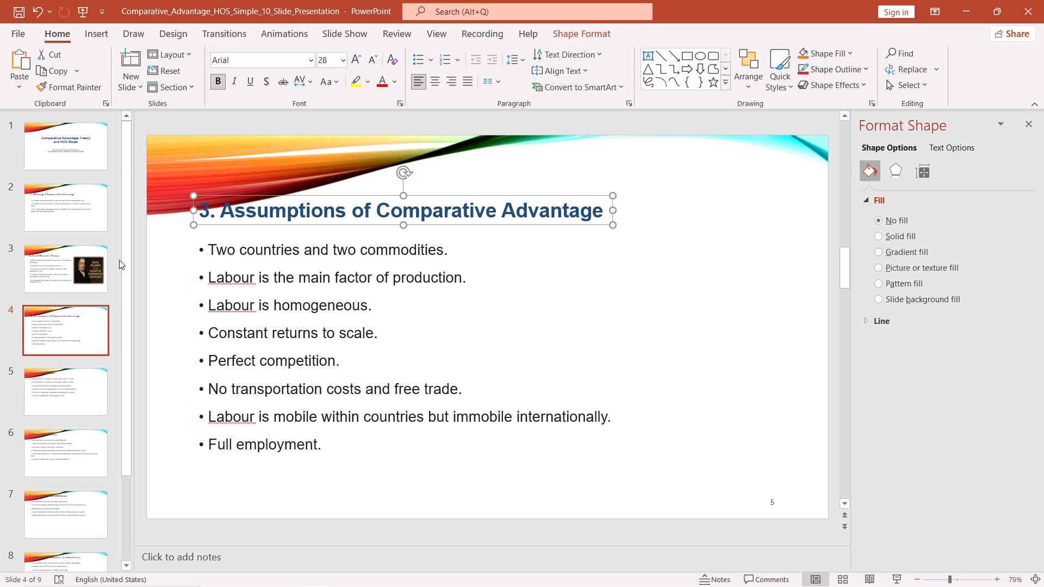
Narrow slide 4's bulleted text box so its right edge ends just past the longest bullet line.
left_click(66, 284)
left_click(75, 323)
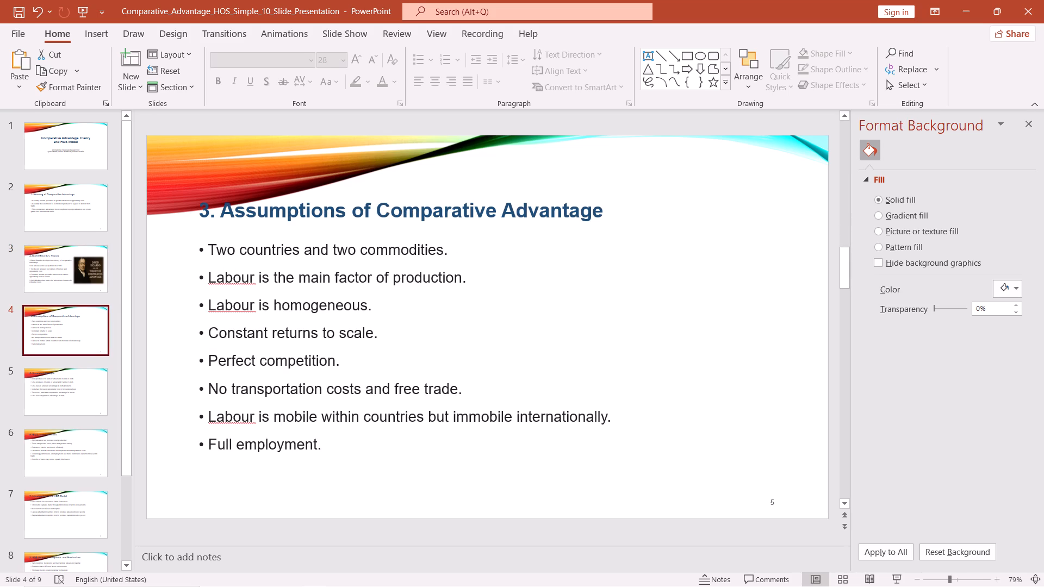
left_click(557, 318)
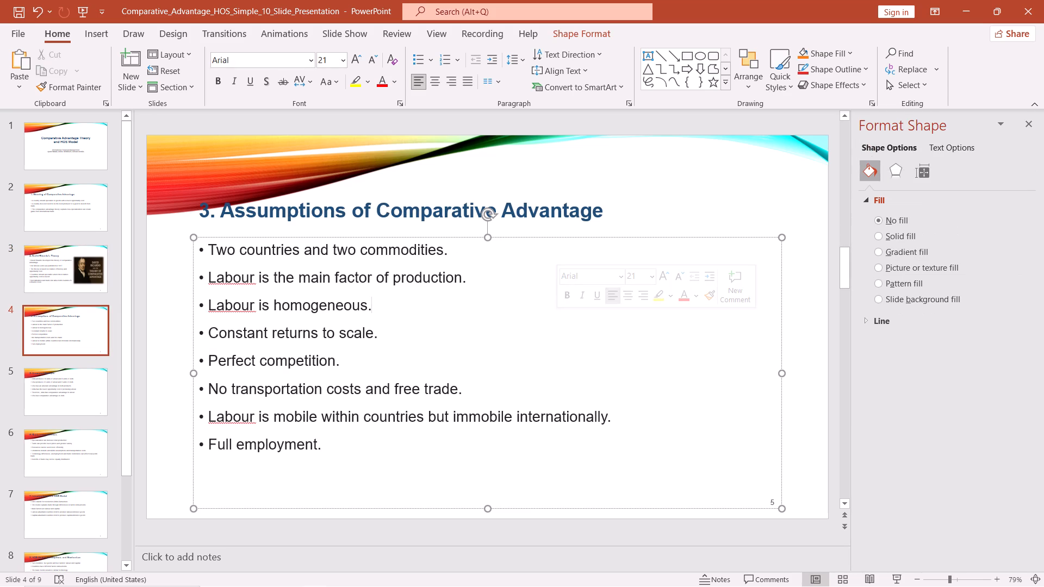
left_click_drag(780, 370, 631, 357)
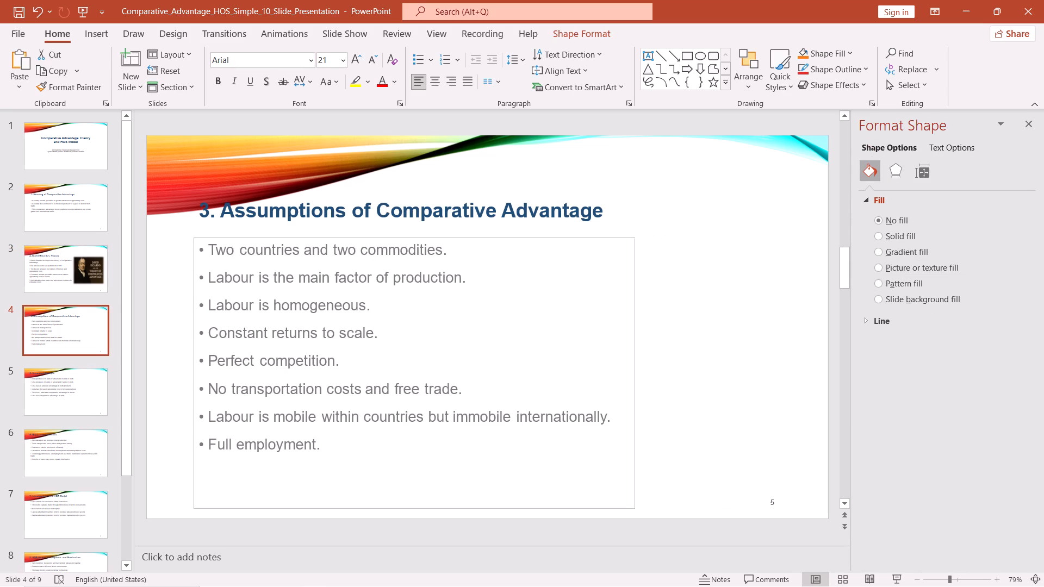
left_click_drag(631, 357, 621, 357)
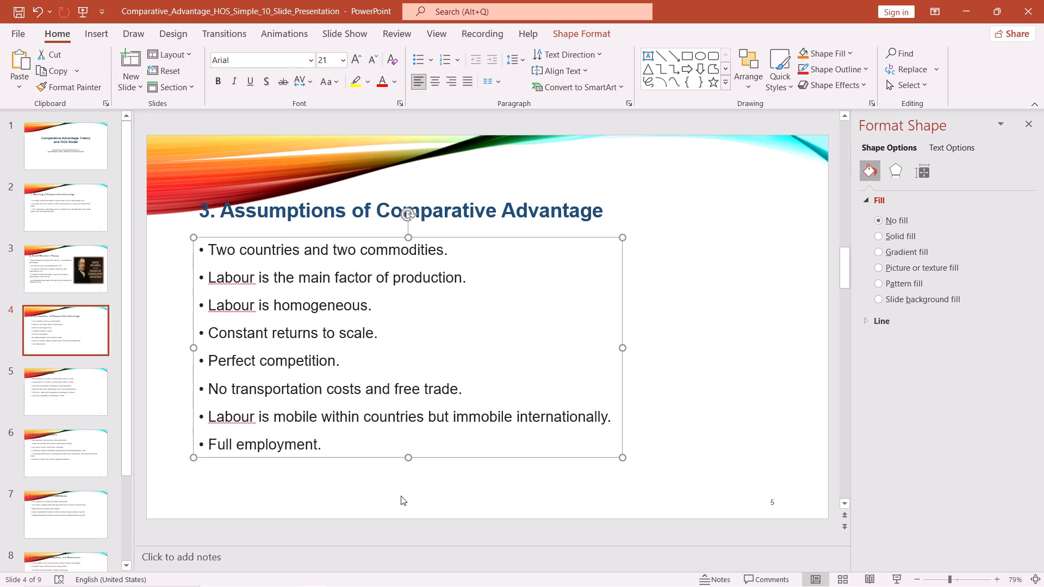
left_click_drag(409, 454, 407, 470)
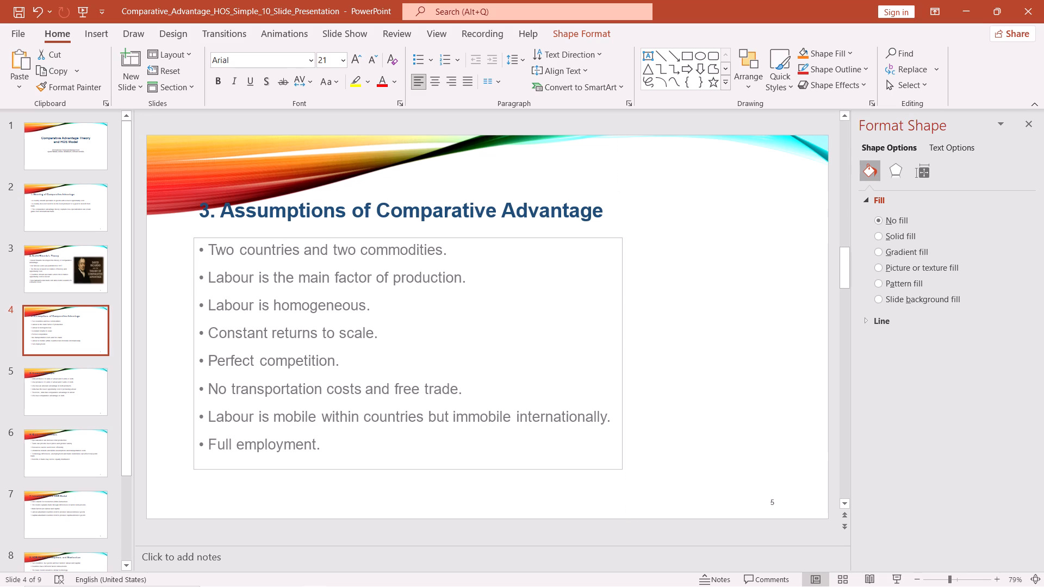
left_click_drag(407, 470, 412, 500)
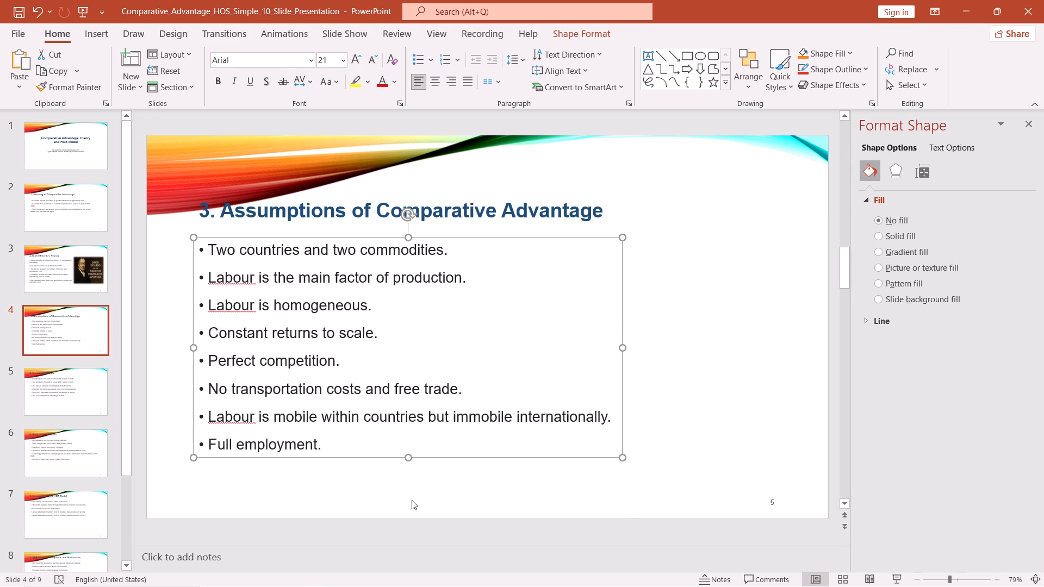
left_click(683, 400)
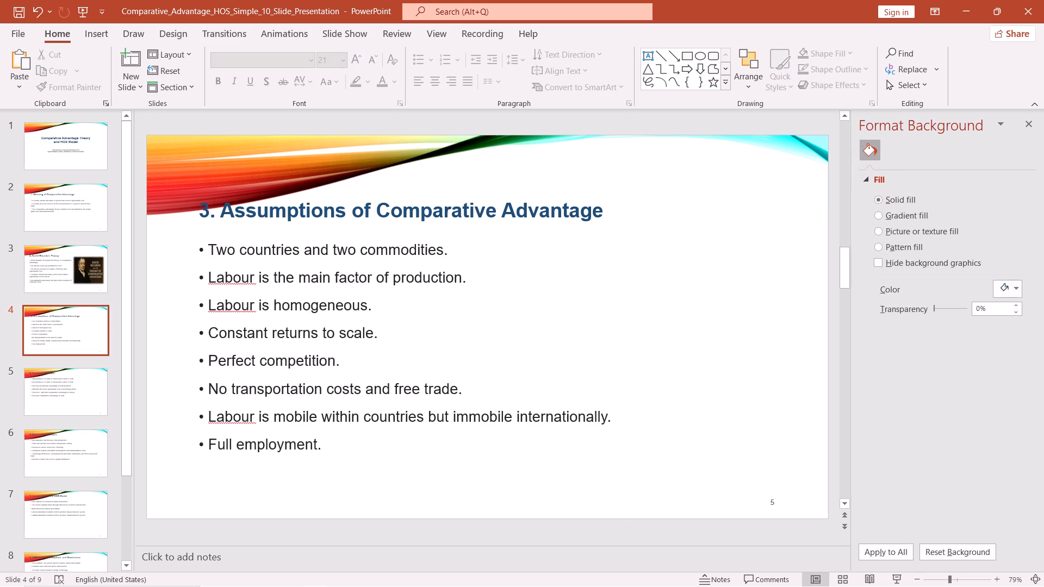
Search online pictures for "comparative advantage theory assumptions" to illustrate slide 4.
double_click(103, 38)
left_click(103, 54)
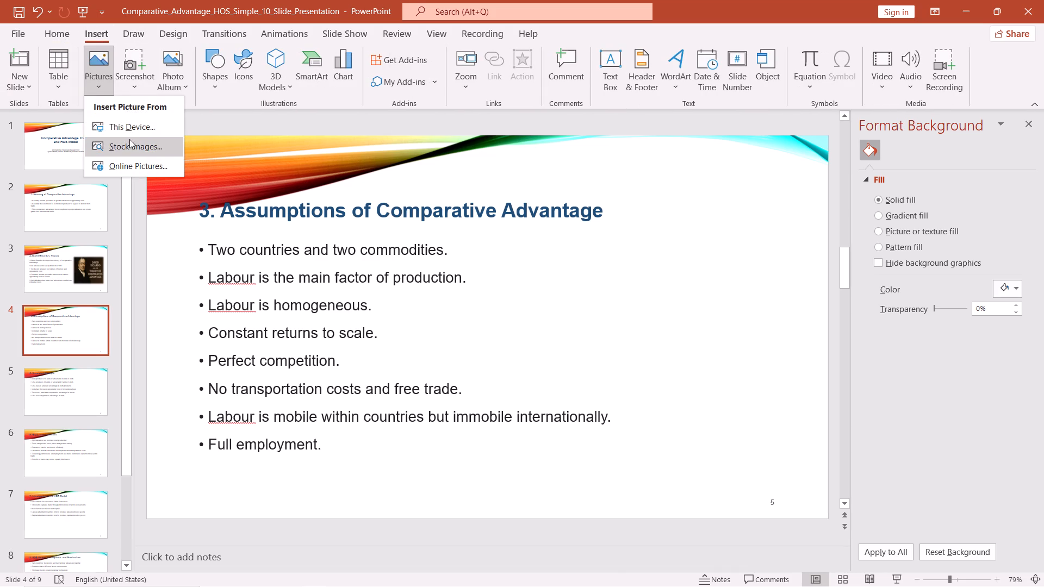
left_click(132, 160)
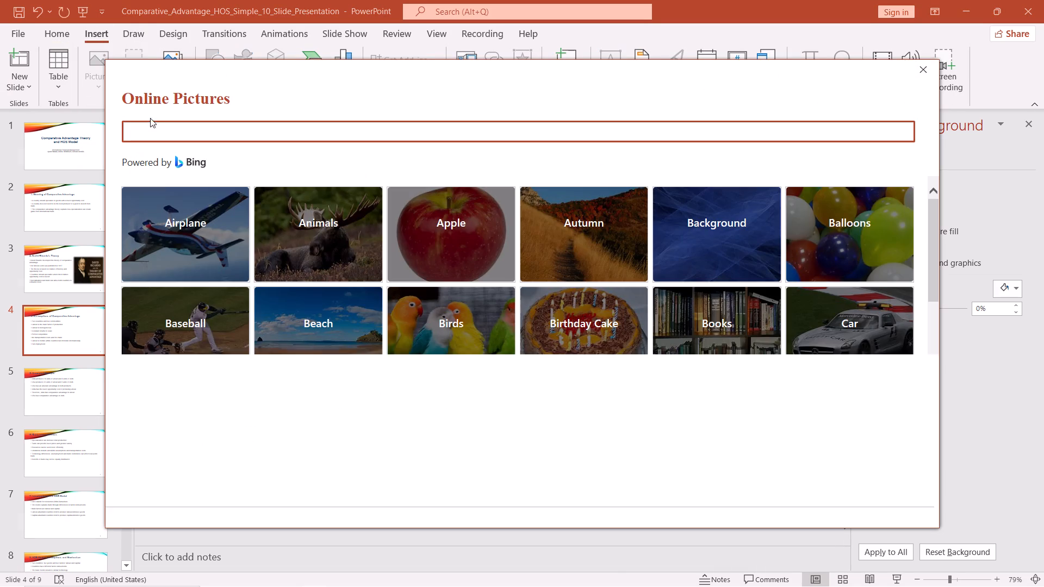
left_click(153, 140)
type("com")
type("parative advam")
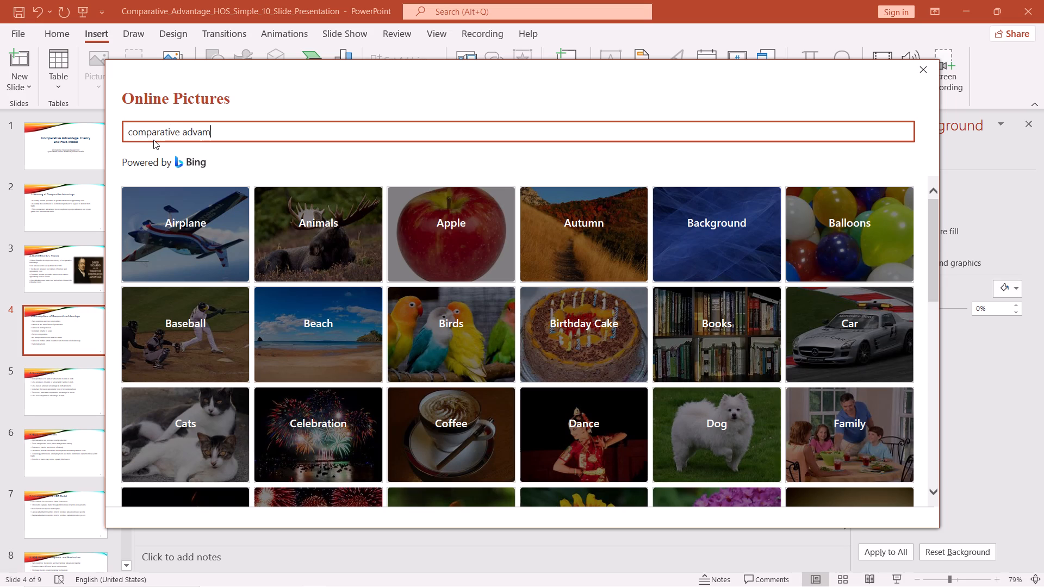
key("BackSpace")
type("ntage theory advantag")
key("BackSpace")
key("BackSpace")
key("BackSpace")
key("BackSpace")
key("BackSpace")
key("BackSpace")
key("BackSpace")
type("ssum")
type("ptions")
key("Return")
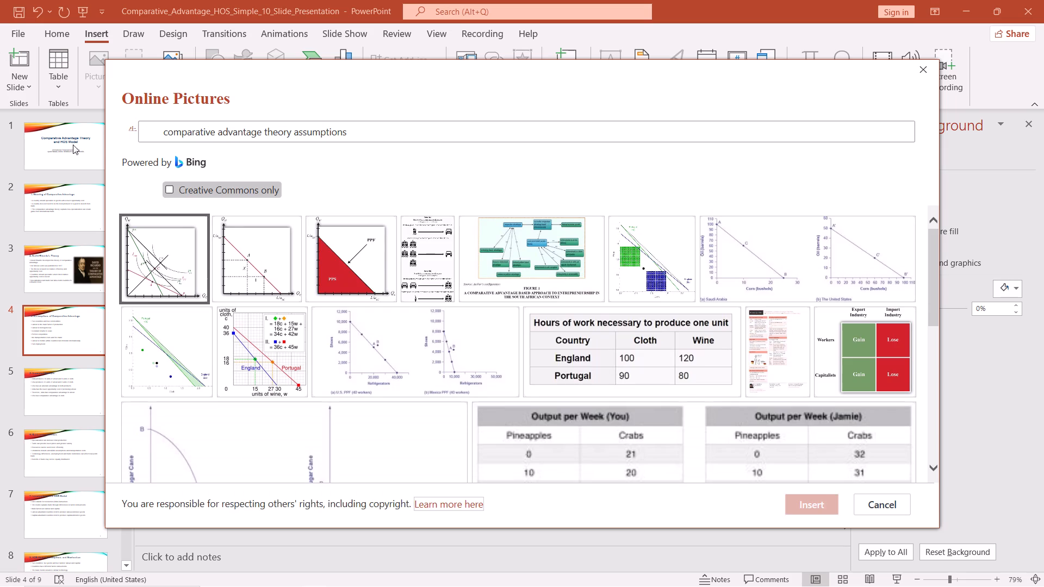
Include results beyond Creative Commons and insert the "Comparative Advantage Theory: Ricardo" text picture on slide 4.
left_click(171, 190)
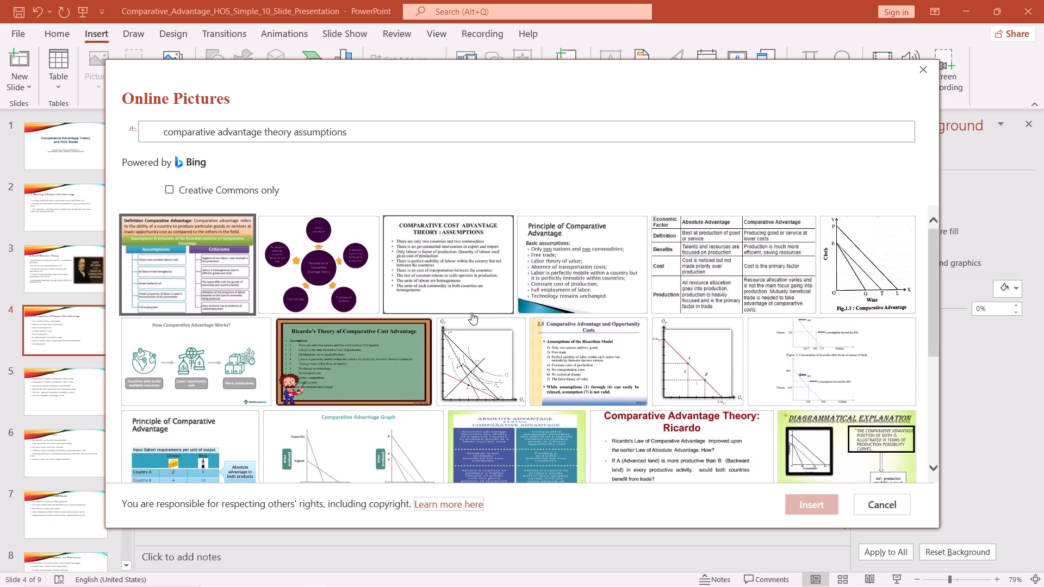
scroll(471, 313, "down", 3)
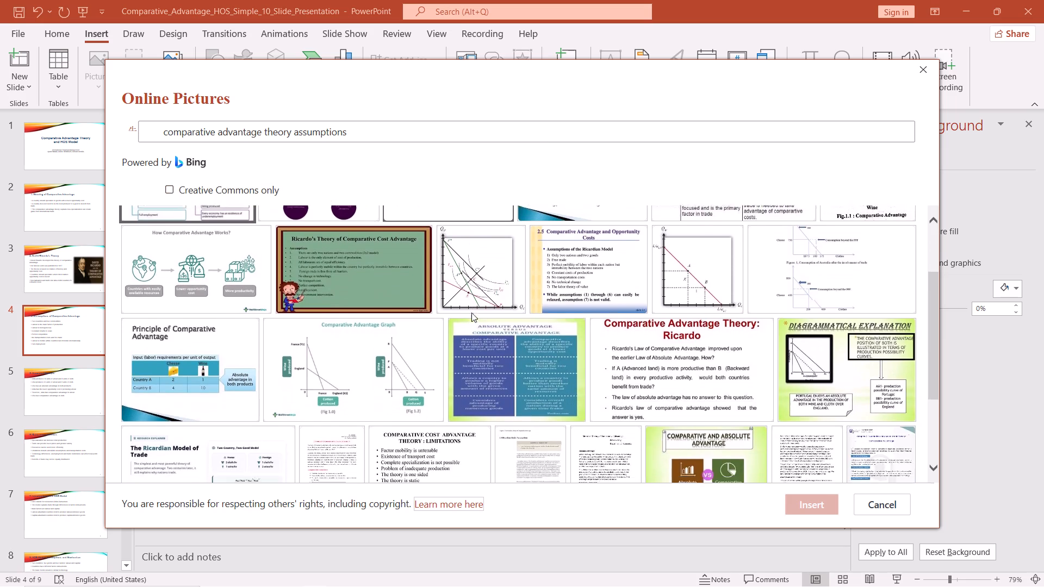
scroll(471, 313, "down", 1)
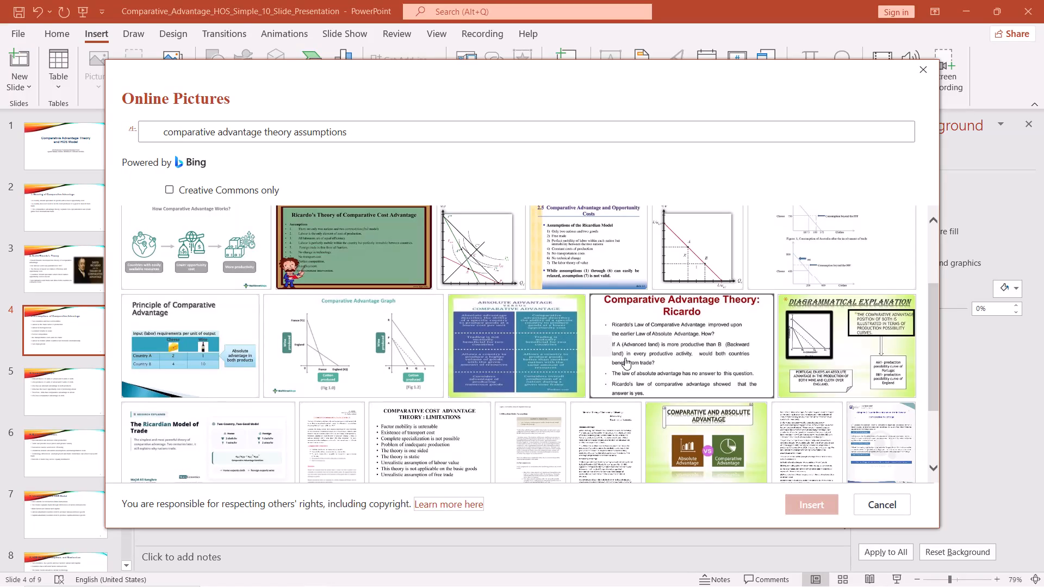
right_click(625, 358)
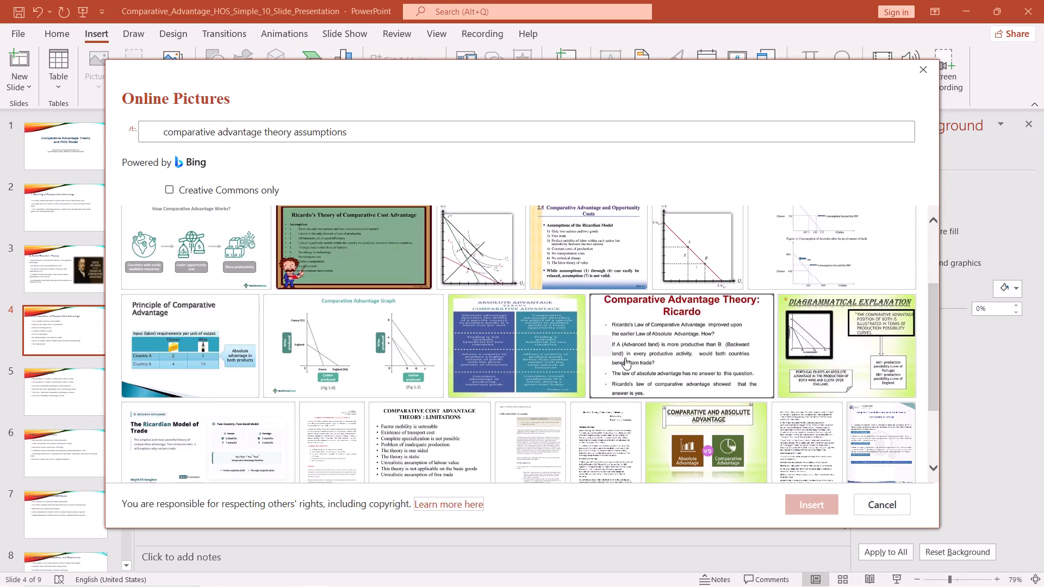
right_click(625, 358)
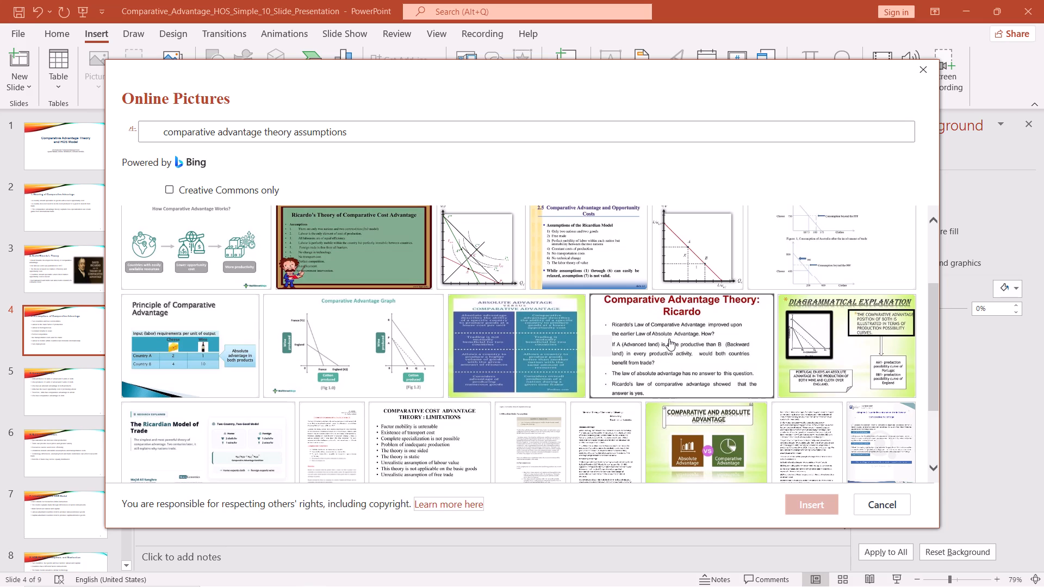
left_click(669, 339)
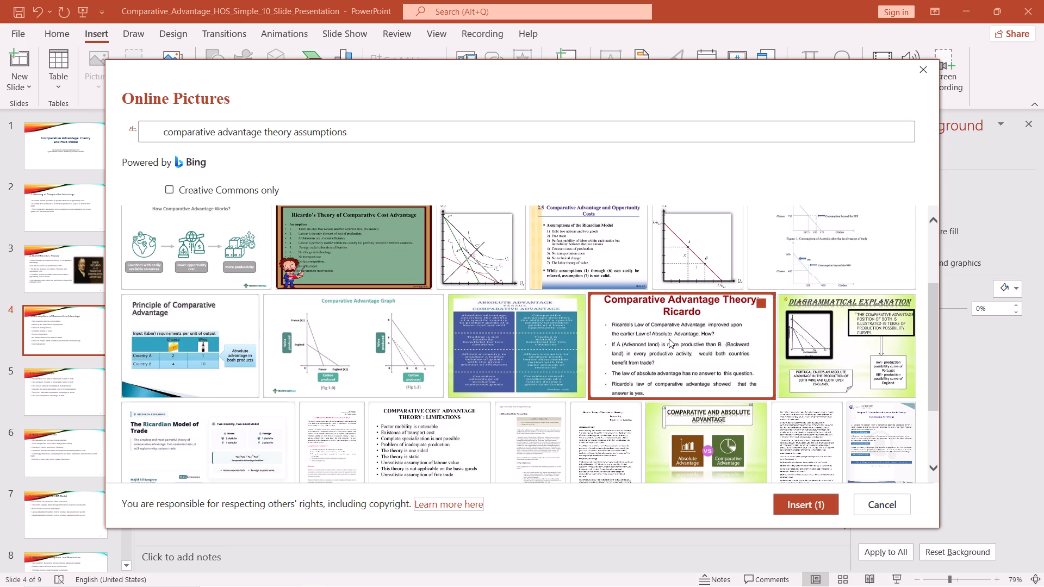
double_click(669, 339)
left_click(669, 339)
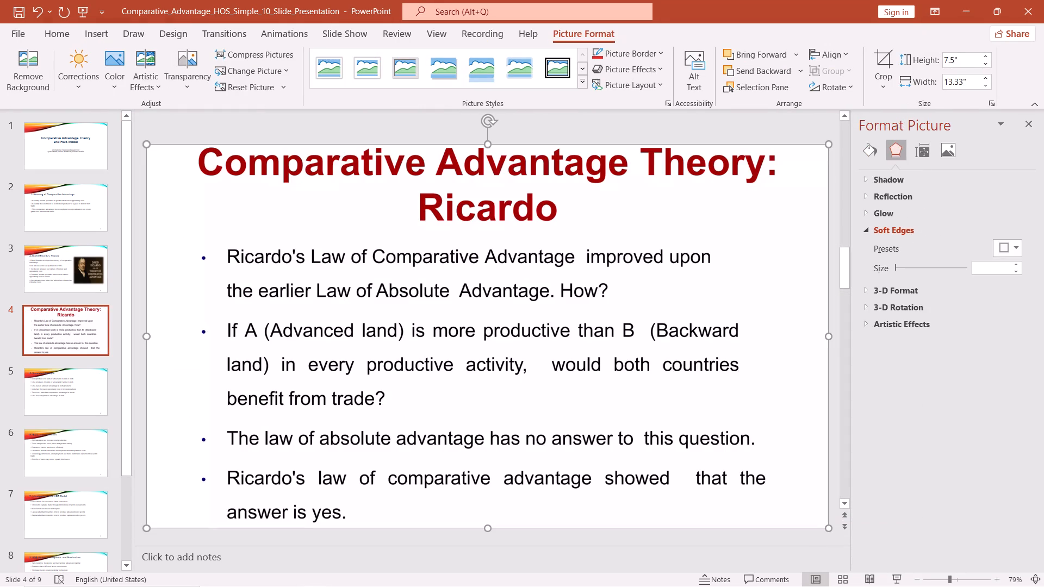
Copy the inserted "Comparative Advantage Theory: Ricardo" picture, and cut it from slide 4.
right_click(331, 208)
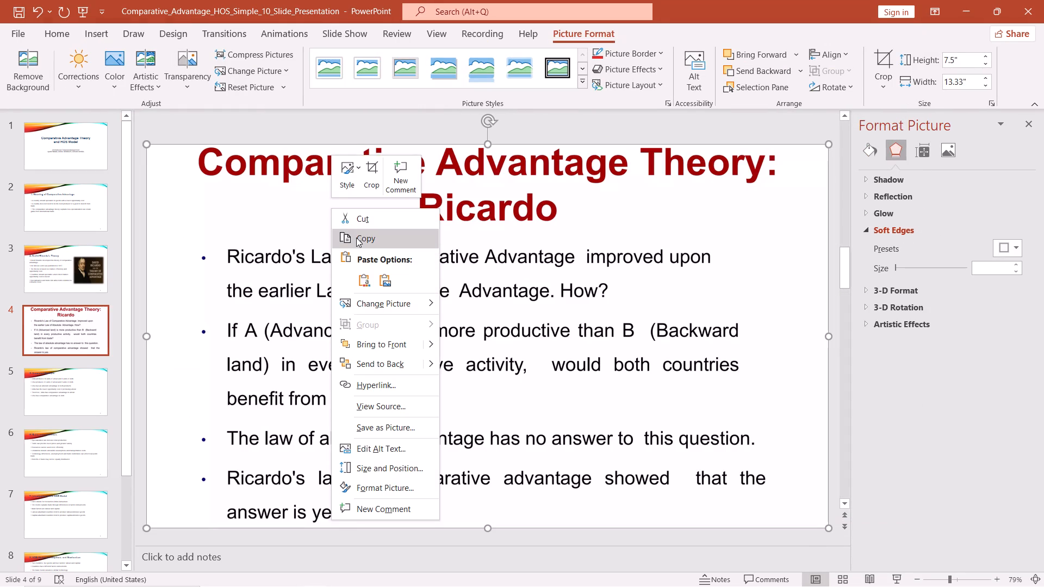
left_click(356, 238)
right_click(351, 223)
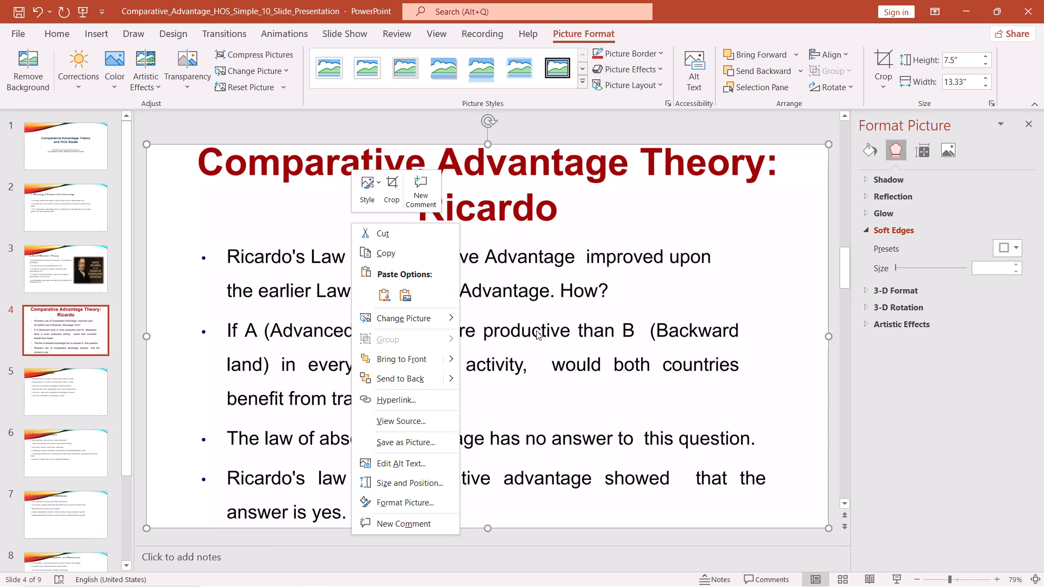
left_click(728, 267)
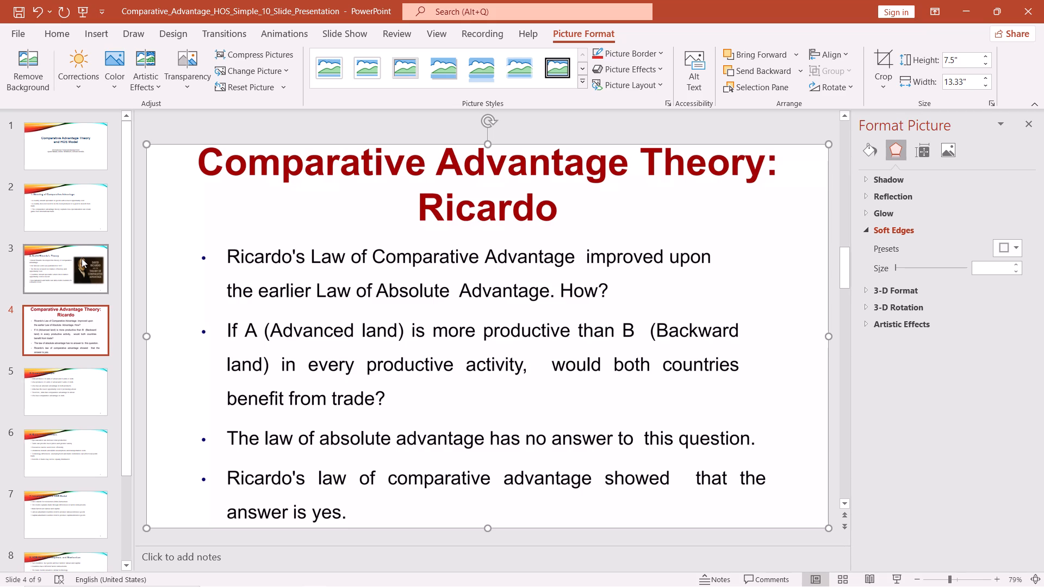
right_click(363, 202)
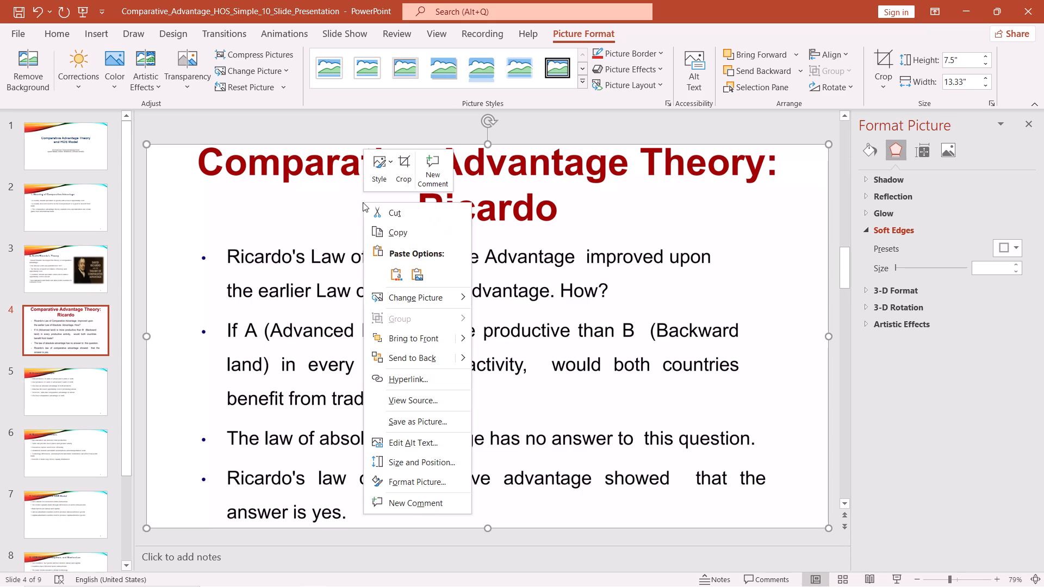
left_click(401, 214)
Reword slide 4's first bullet to read "Two countries producing two commodities.".
left_click(83, 205)
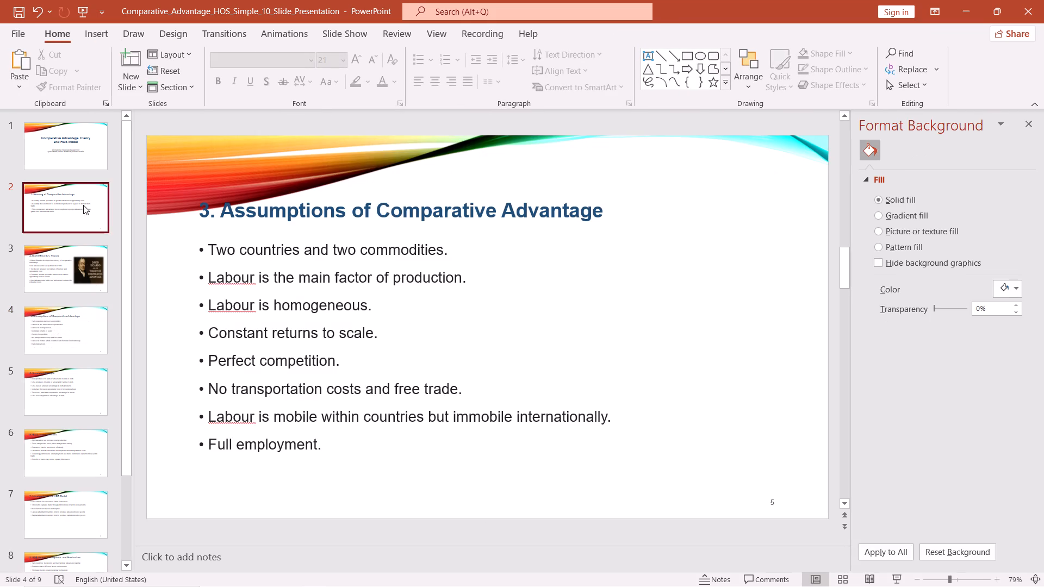
left_click(77, 246)
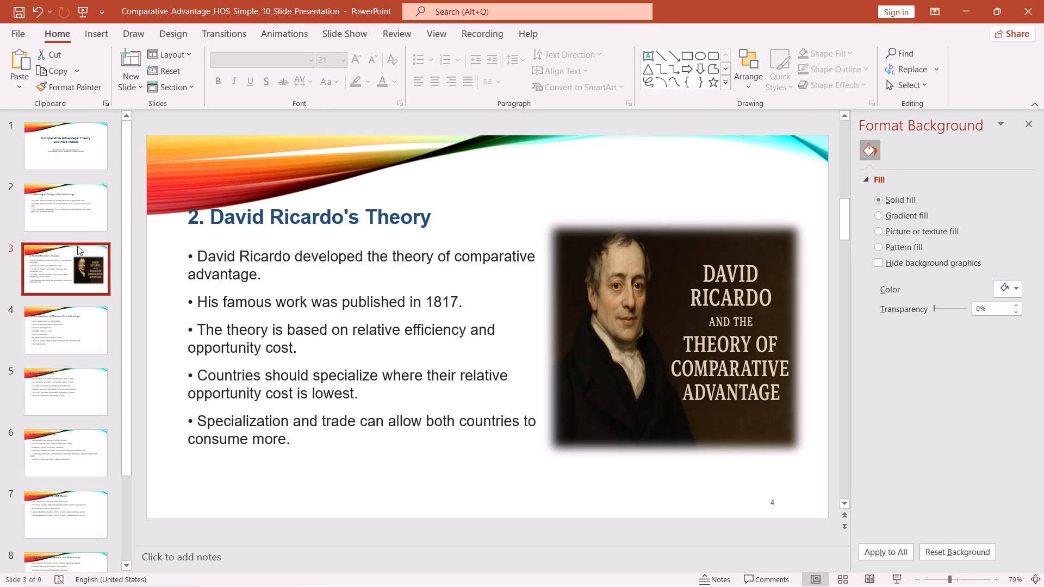
left_click(71, 329)
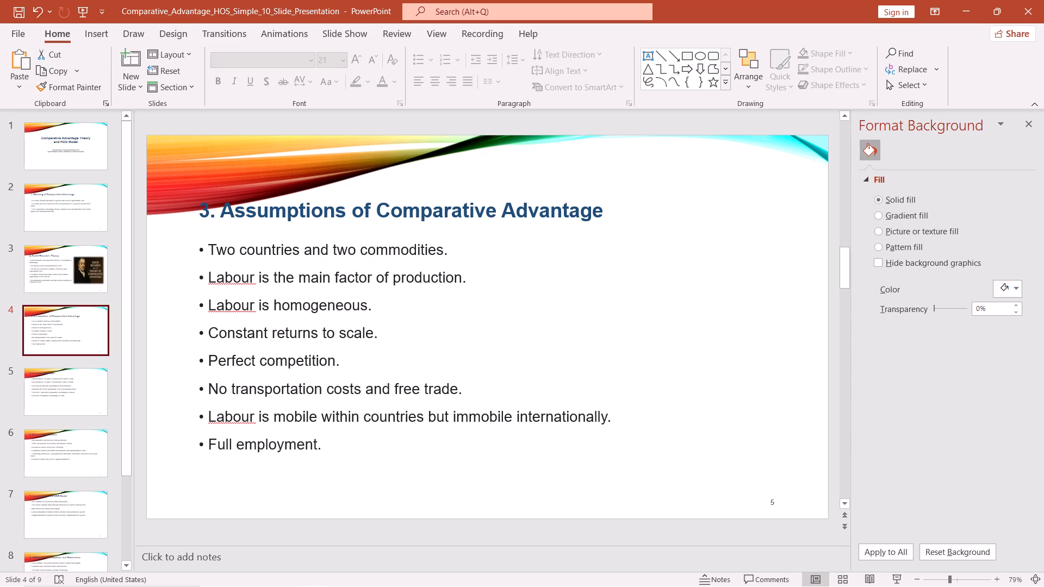
left_click(330, 248)
key("BackSpace")
key("BackSpace")
key("BackSpace")
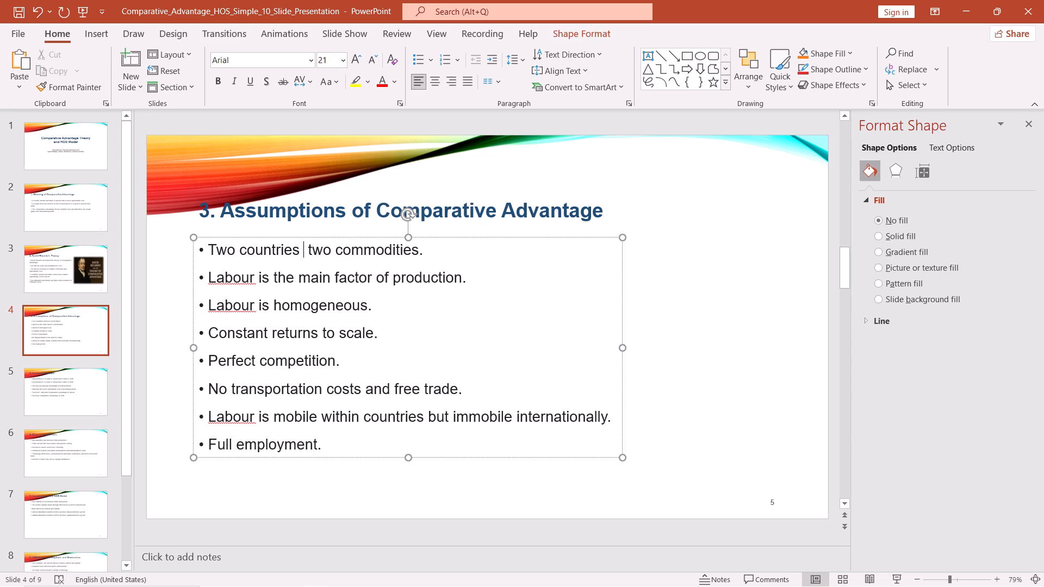
type("producing")
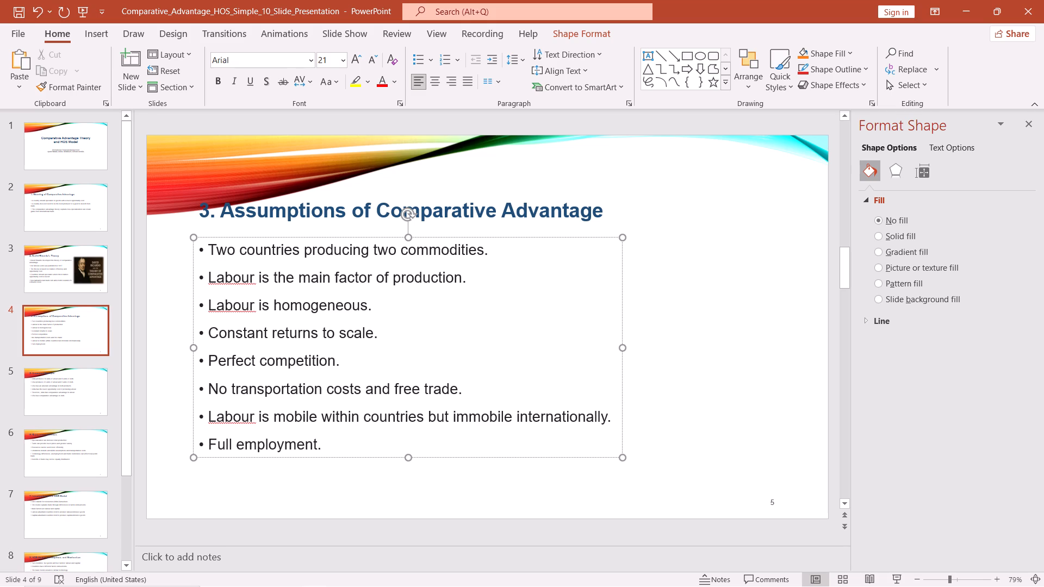
Delete the "Constant returns to scale." bullet from slide 4, leaving no empty line in the list.
left_click(367, 306)
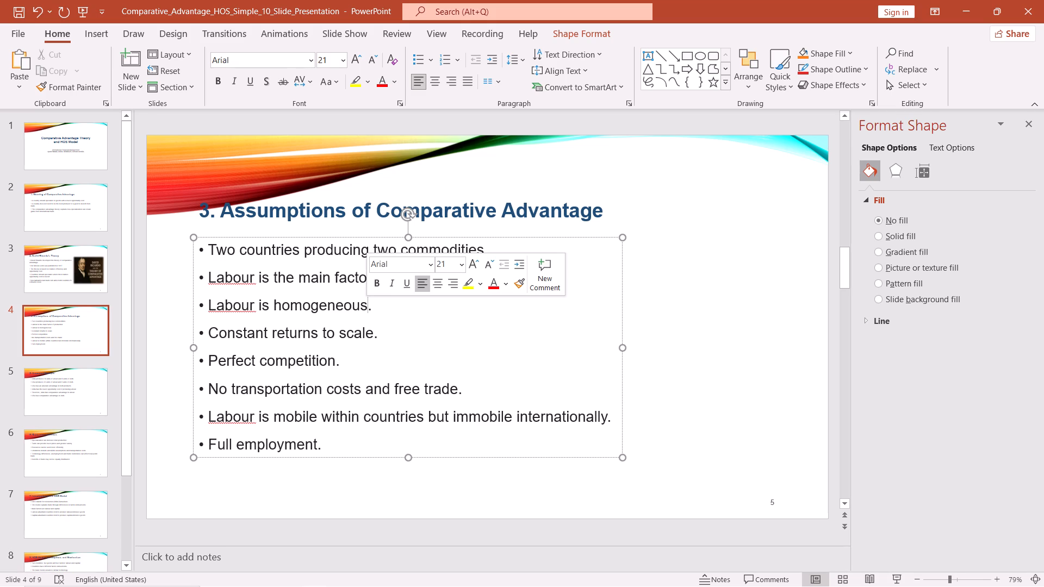
left_click(391, 329)
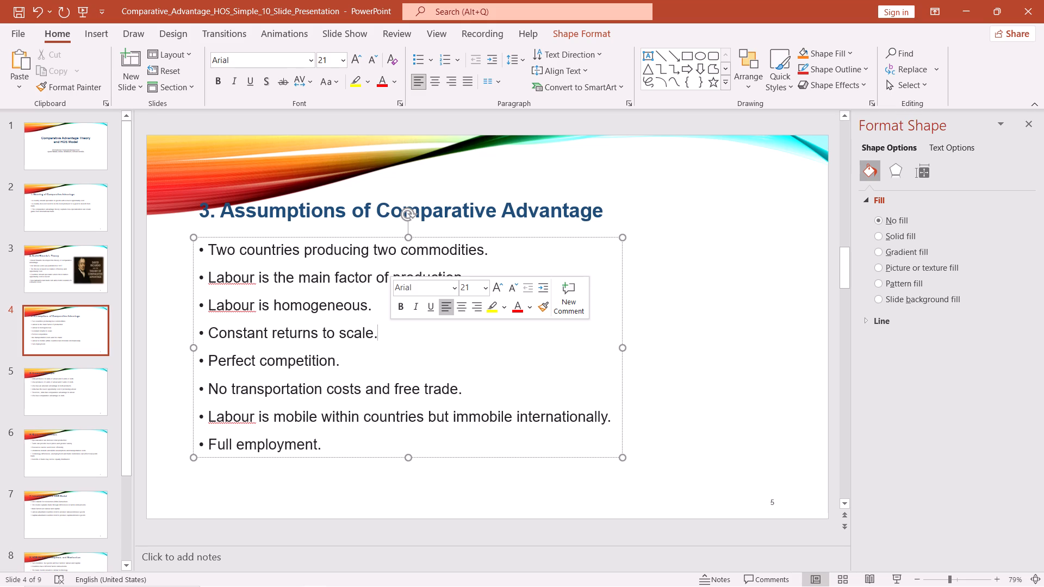
key("BackSpace")
key("BackSpace")
key("BackSpace")
key("BackSpace")
key("BackSpace")
key("BackSpace")
key("BackSpace")
key("BackSpace")
key("BackSpace")
key("BackSpace")
key("BackSpace")
key("BackSpace")
key("BackSpace")
key("BackSpace")
key("BackSpace")
key("BackSpace")
key("BackSpace")
key("BackSpace")
key("BackSpace")
key("BackSpace")
key("BackSpace")
key("BackSpace")
key("BackSpace")
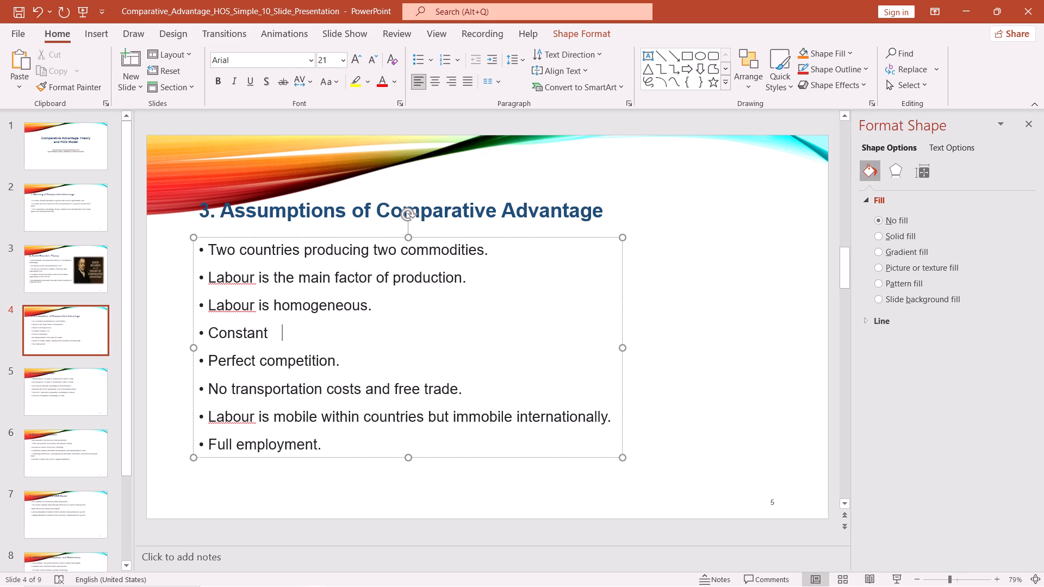
key("BackSpace")
key("BackSpace")
key("BackSpace")
key("BackSpace")
key("BackSpace")
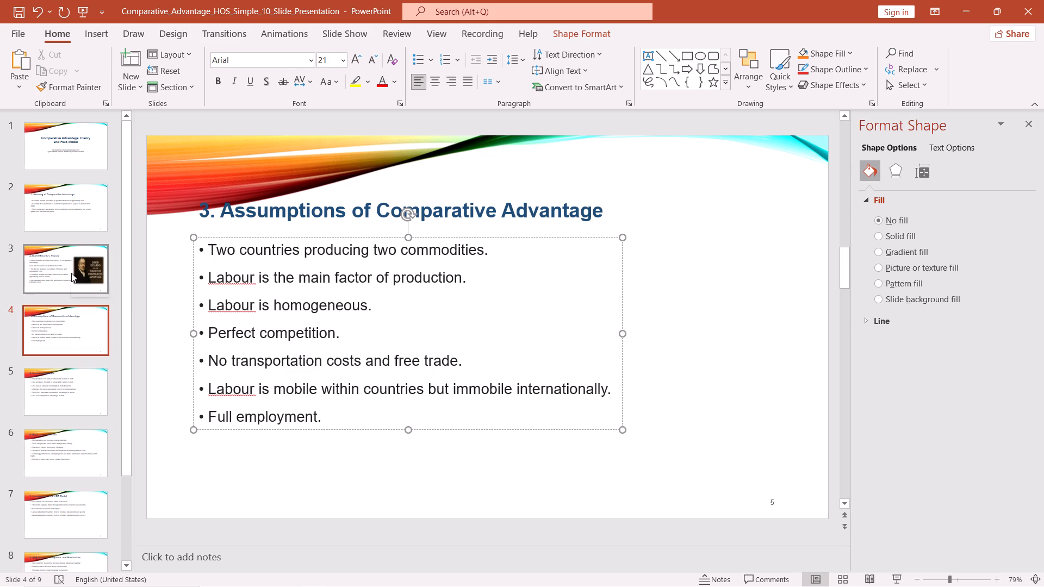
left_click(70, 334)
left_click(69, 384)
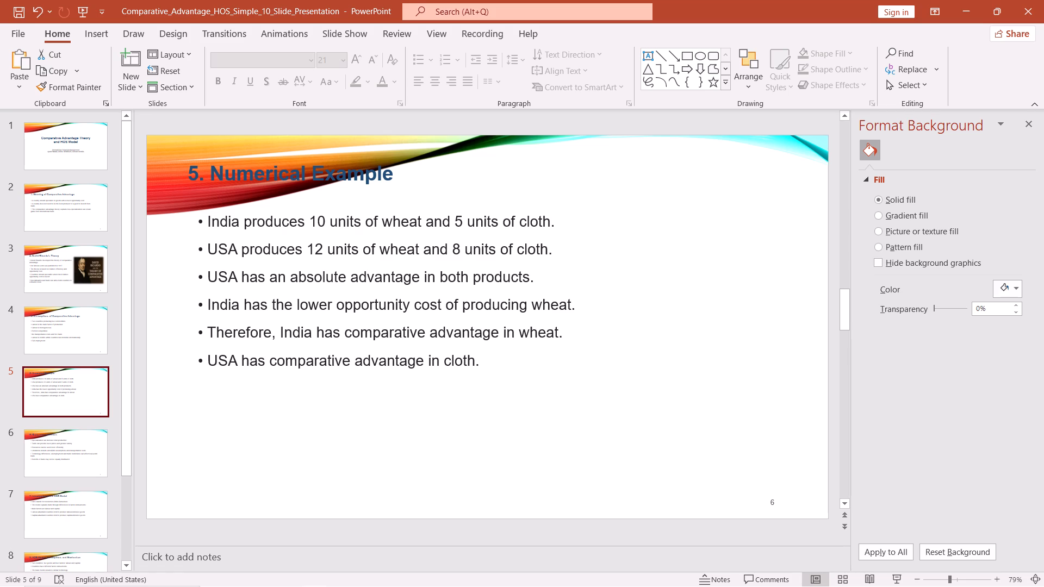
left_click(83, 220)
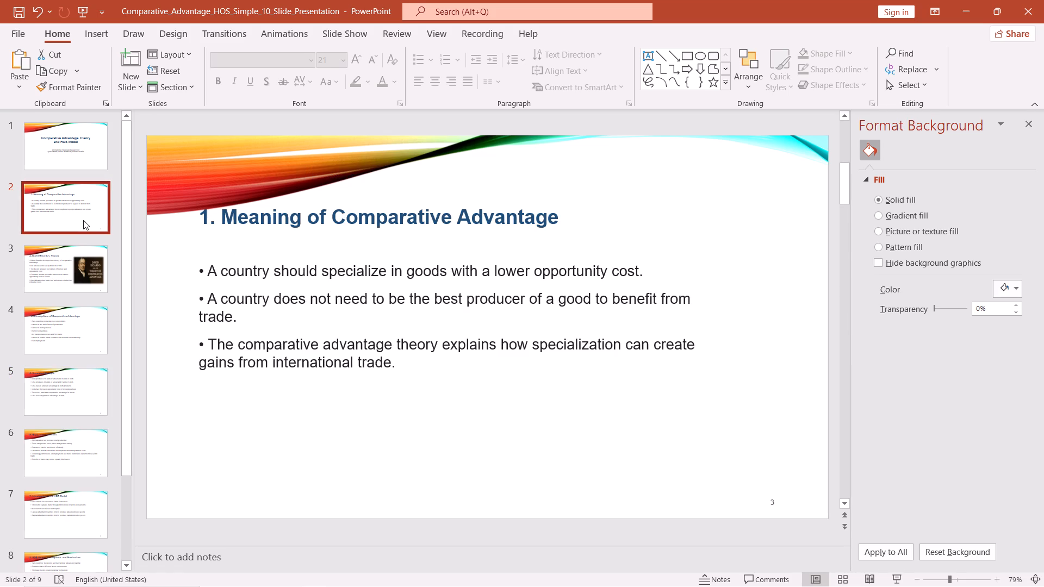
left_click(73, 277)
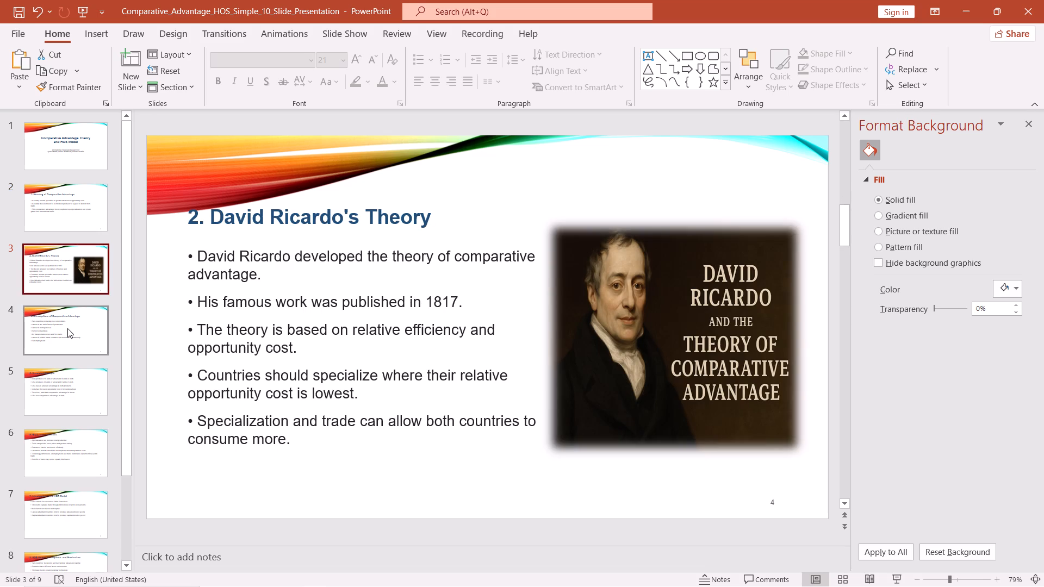
Renumber the "Numerical Example" title on slide 5 to 4.
left_click(67, 328)
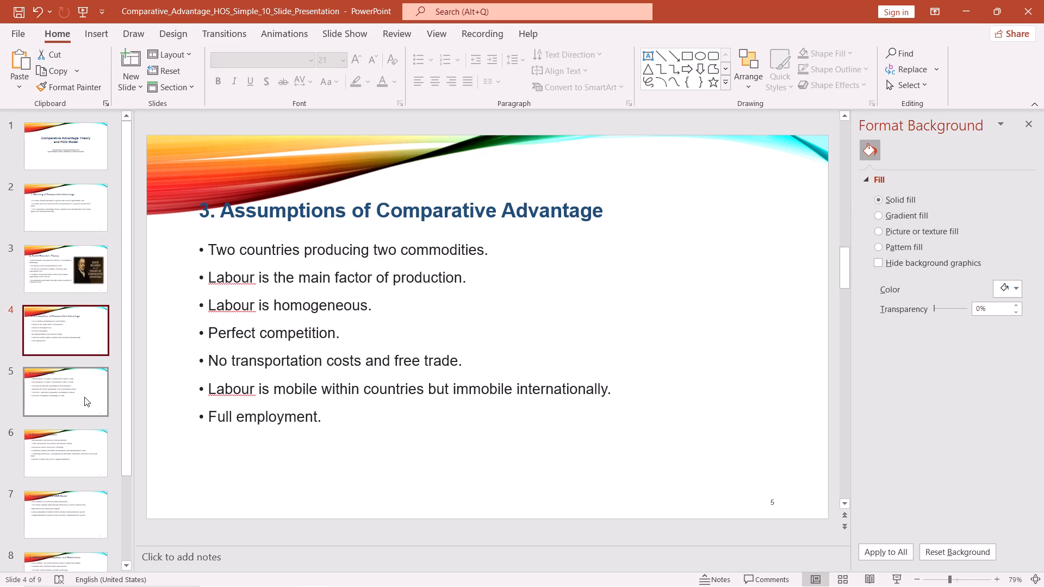
left_click(84, 397)
left_click(198, 168)
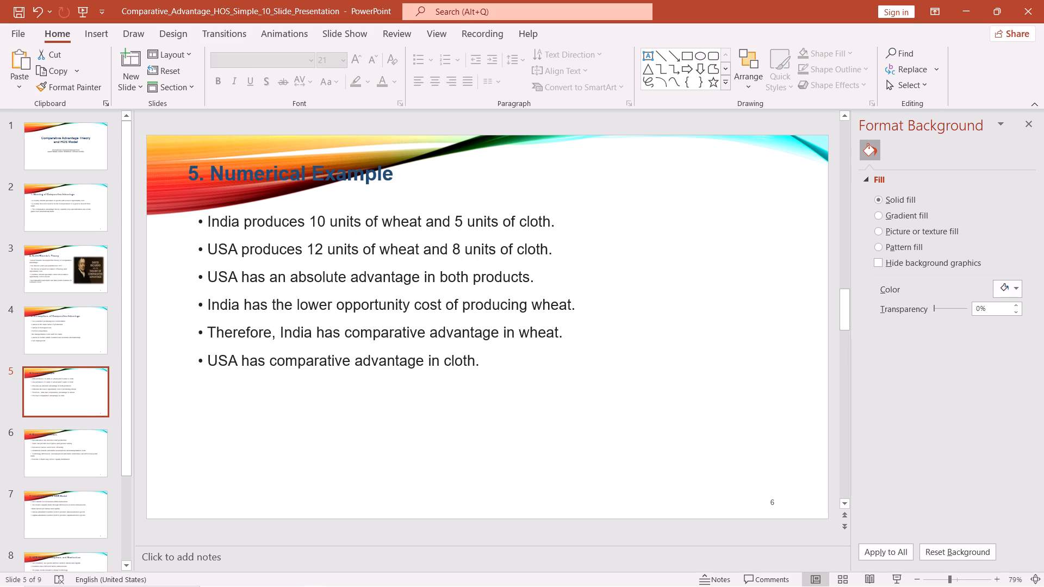
key("BackSpace")
key("4")
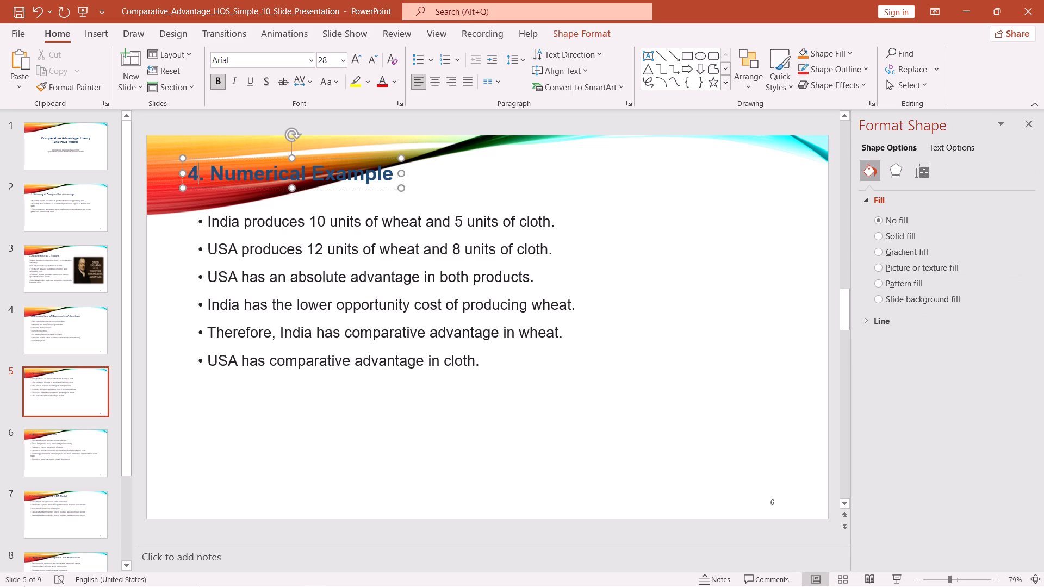
Move slide 5's bullet text down, well clear of the banner, with its box aligned to the title's left edge.
left_click_drag(692, 229, 680, 286)
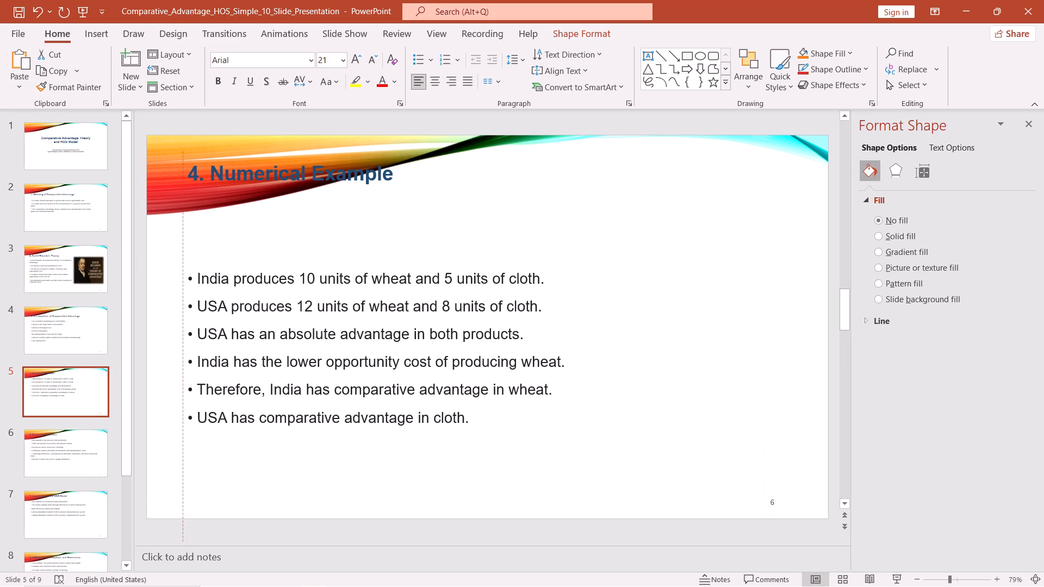
left_click_drag(680, 286, 681, 287)
left_click(645, 162)
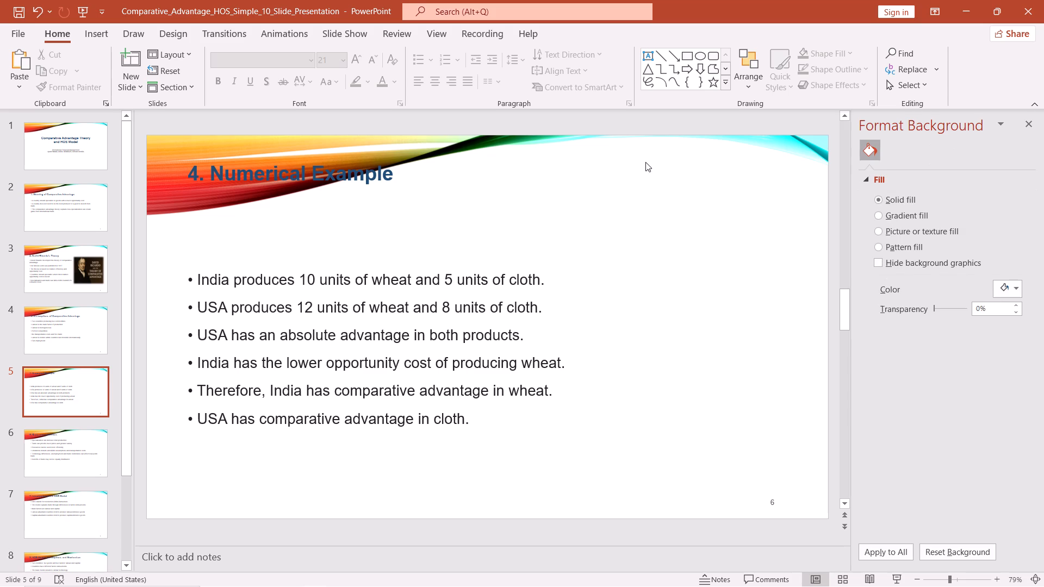
Move slide 5's "4. Numerical Example" title down below the banner, keeping it left-aligned with the bullets.
left_click(547, 171)
double_click(547, 171)
left_click(399, 168)
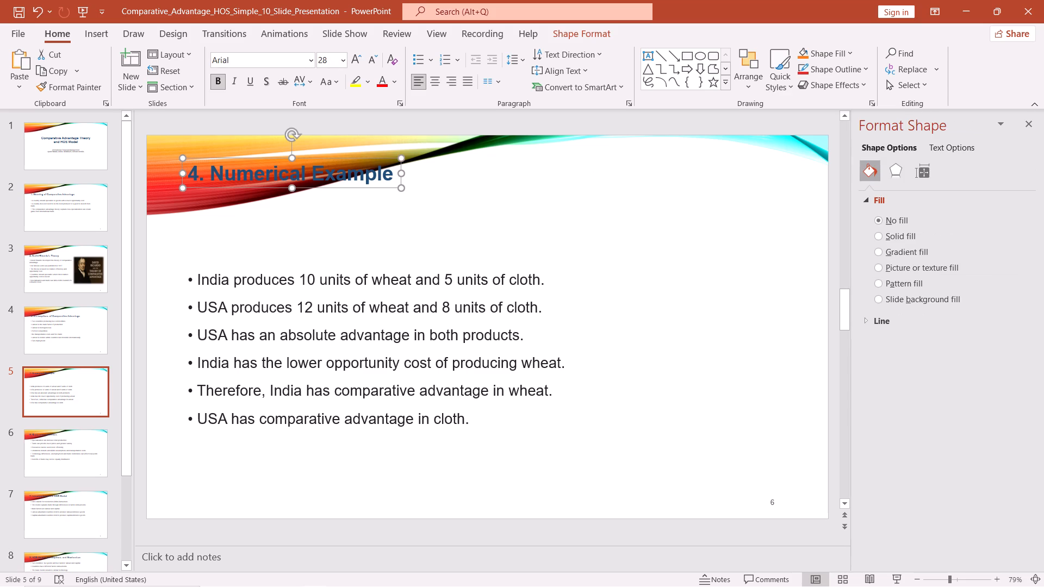
left_click_drag(399, 168, 403, 208)
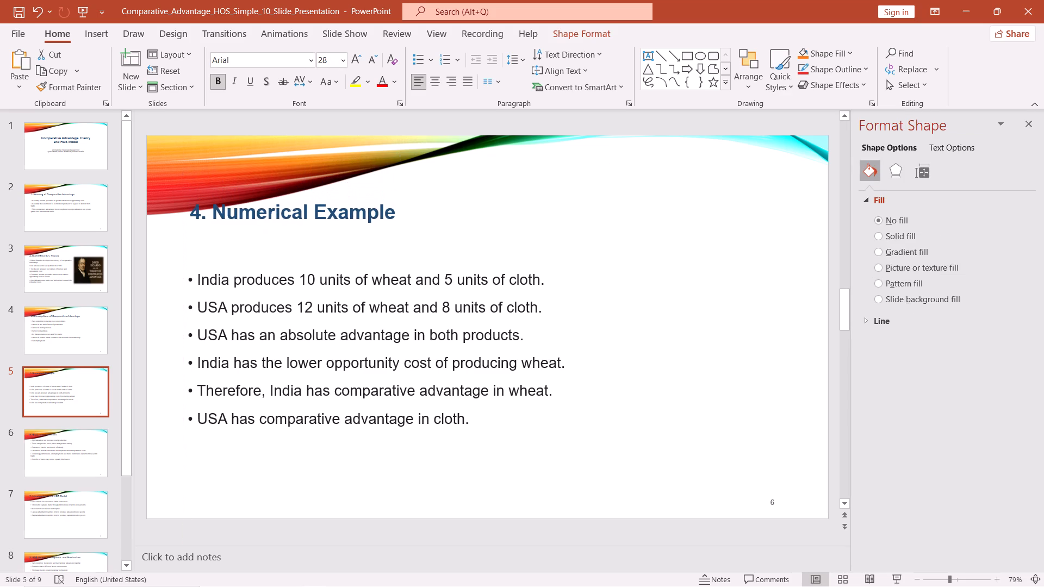
left_click_drag(403, 208, 396, 216)
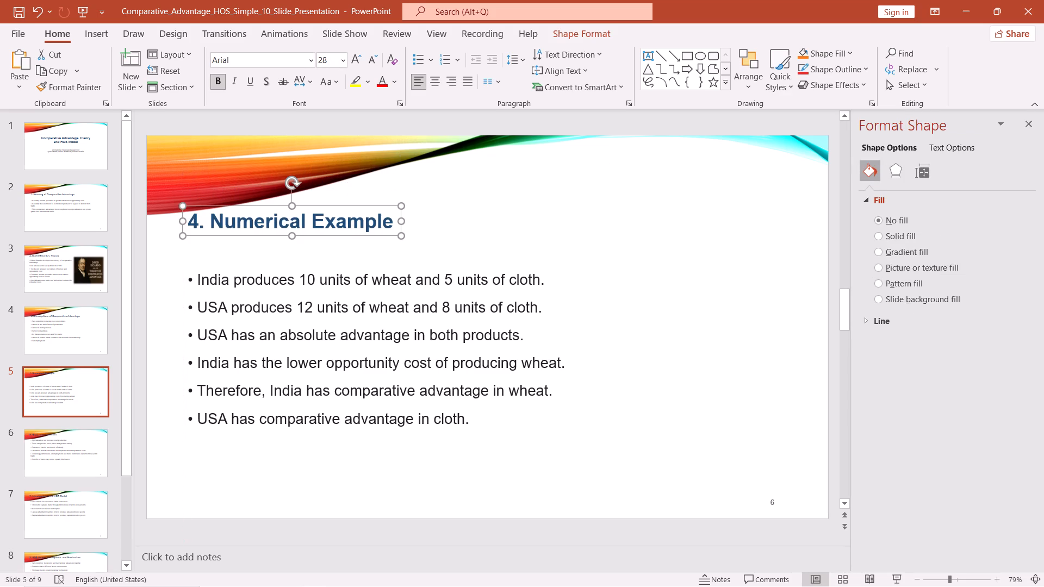
left_click(531, 223)
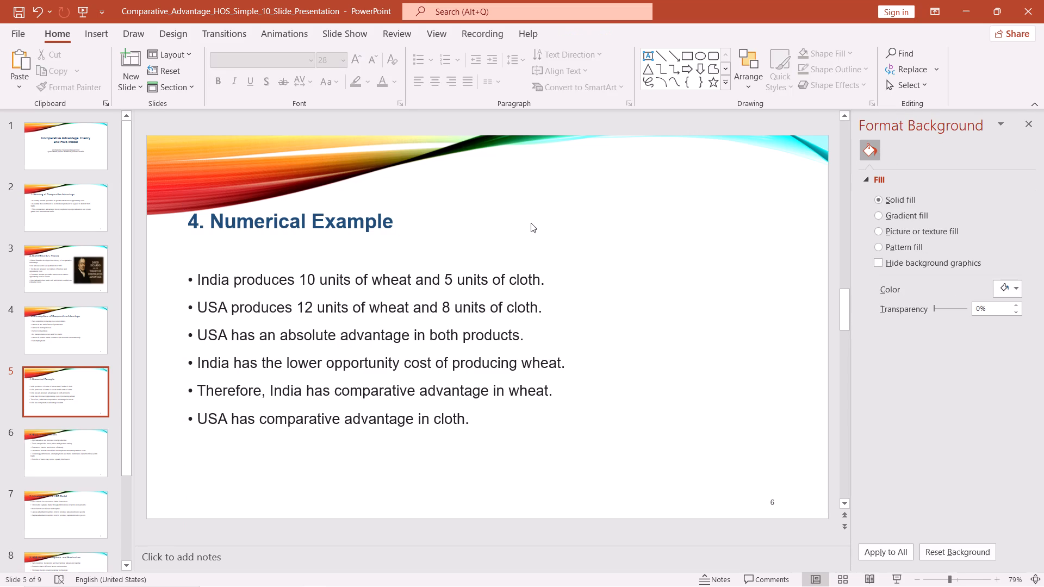
Narrow slide 5's bullet text box from its right edge to fit closer to the bullet text.
left_click(621, 330)
left_click_drag(474, 265, 474, 265)
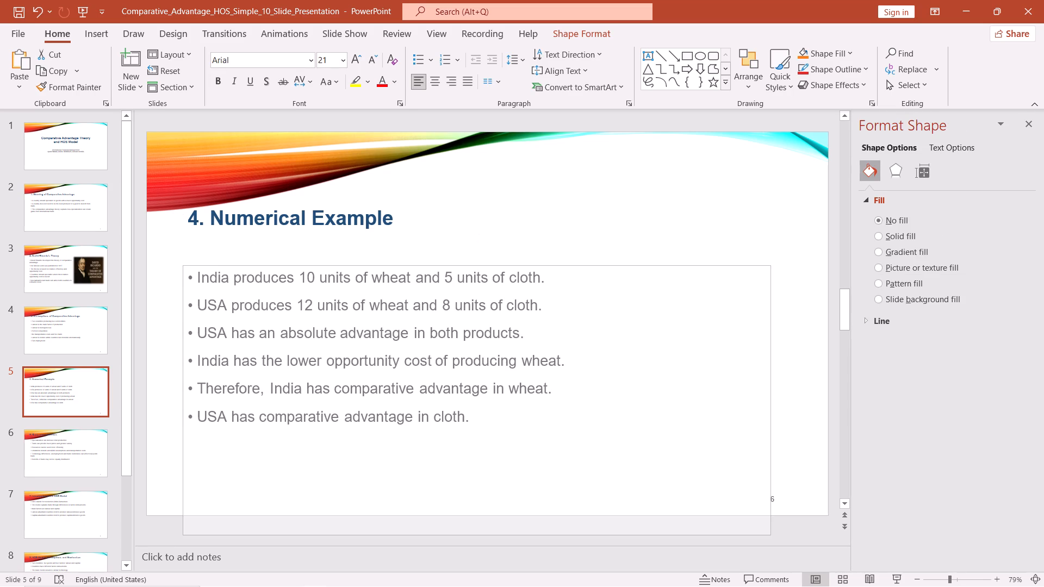
left_click_drag(474, 265, 474, 235)
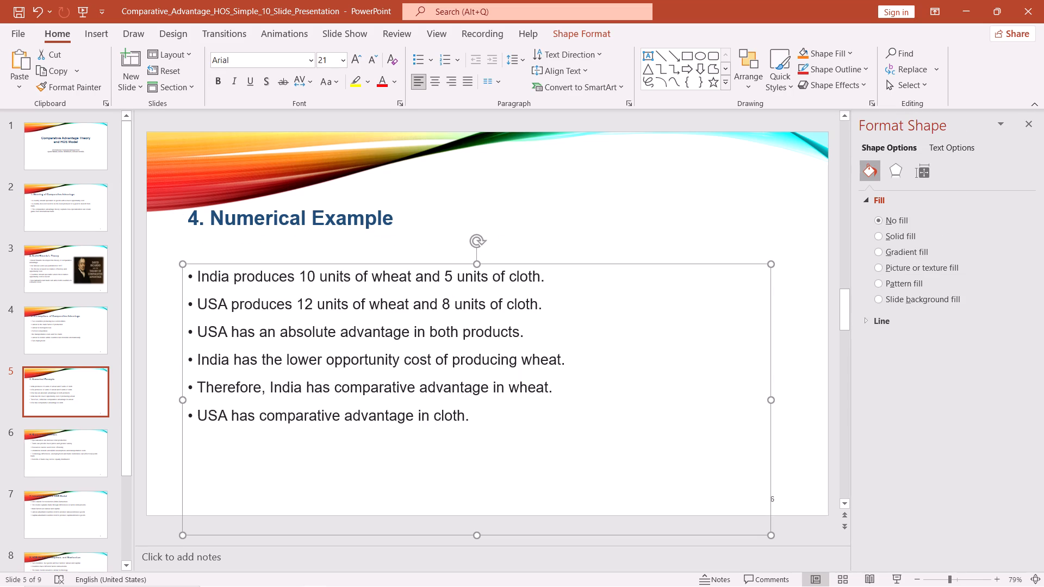
left_click_drag(772, 400, 681, 367)
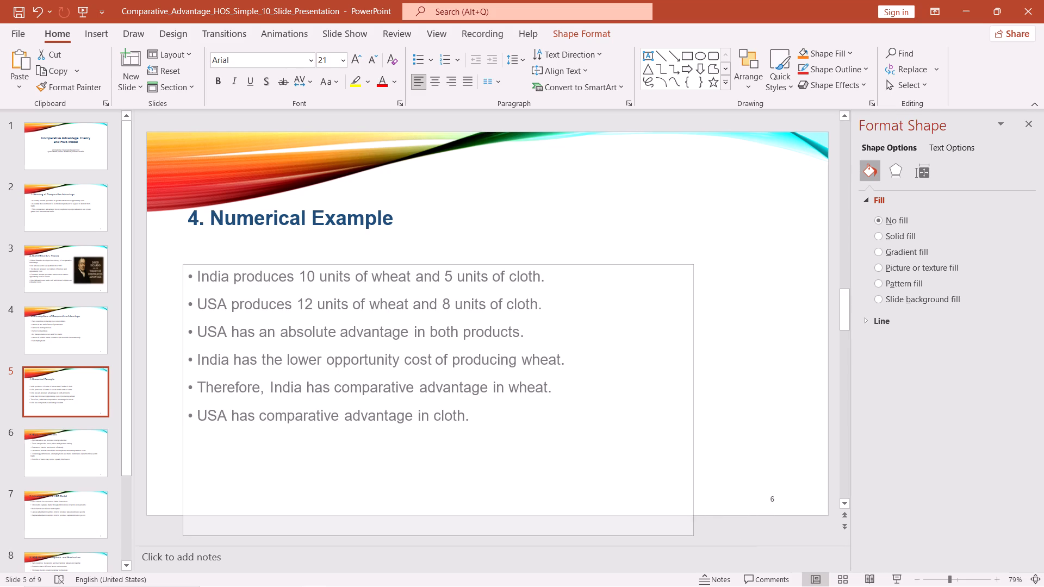
left_click_drag(681, 367, 615, 358)
left_click(716, 350)
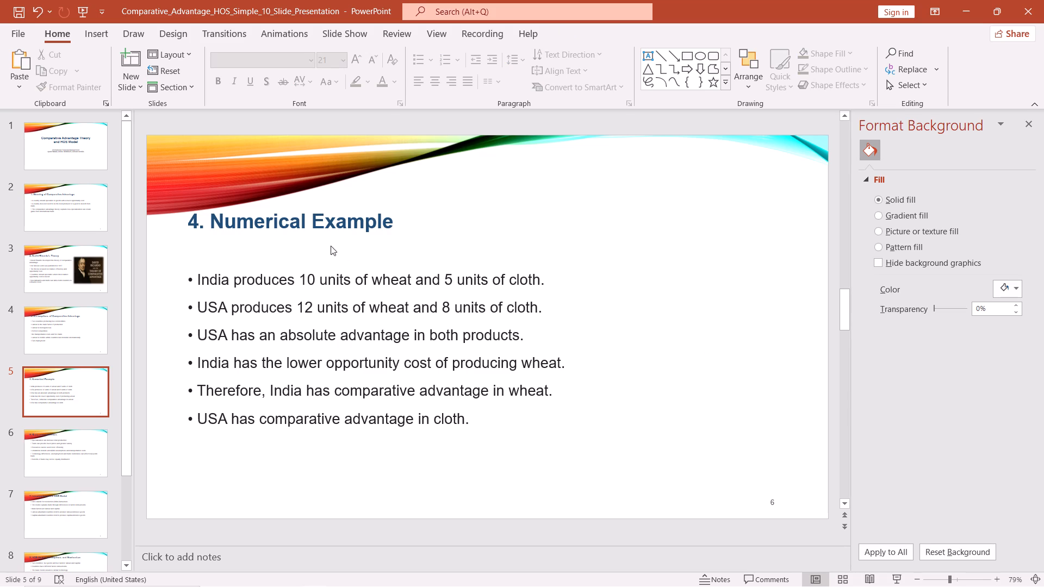
Shorten slide 5's title to read "4. Example", leaving no extra space before the word.
left_click(306, 222)
key("BackSpace")
key("BackSpace")
key("BackSpace")
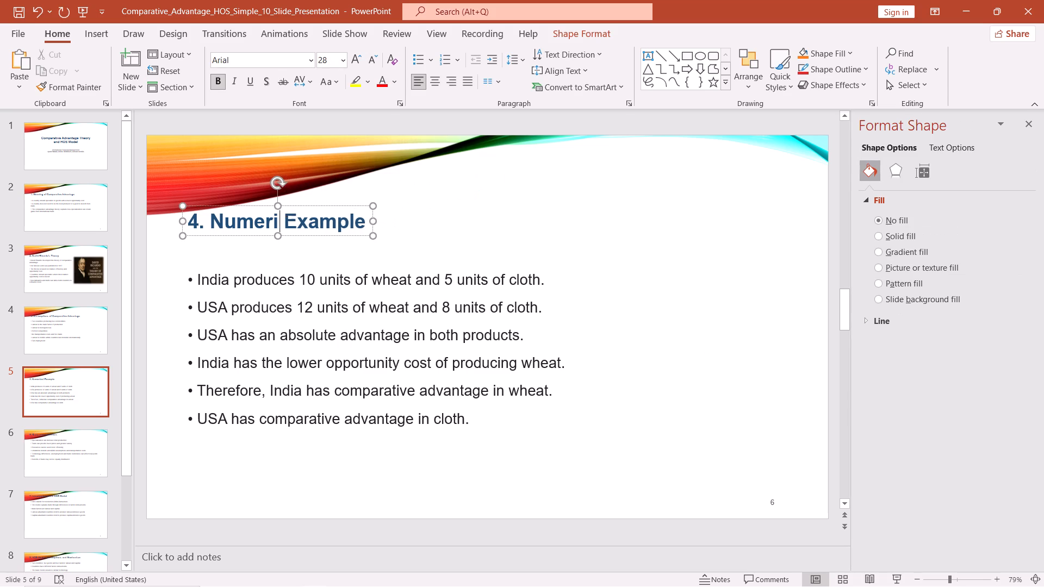
key("BackSpace")
key("BackSpace")
key("BackSpace")
key("BackSpace")
key("BackSpace")
key("BackSpace")
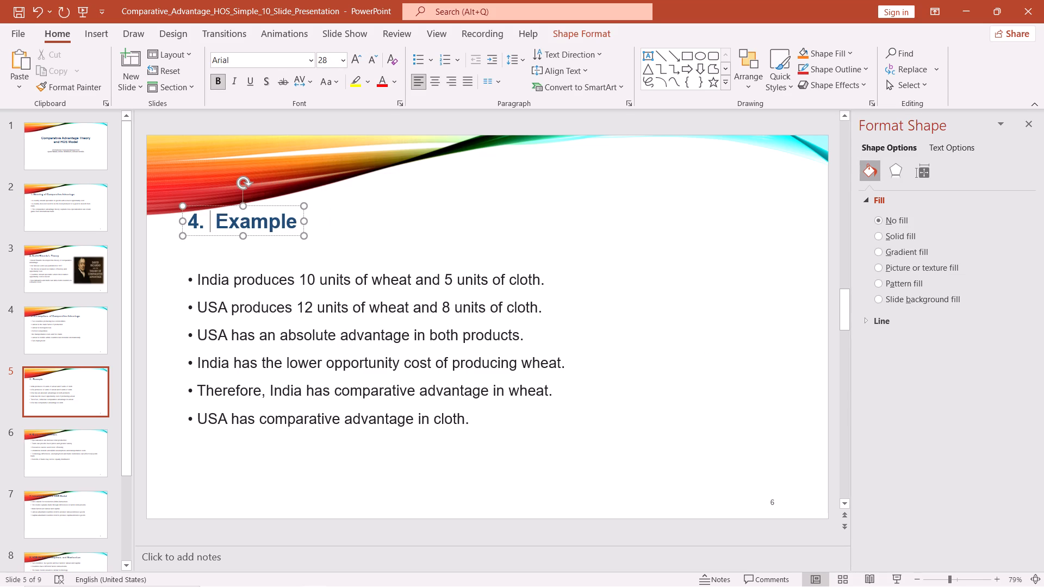
left_click(213, 222)
key("BackSpace")
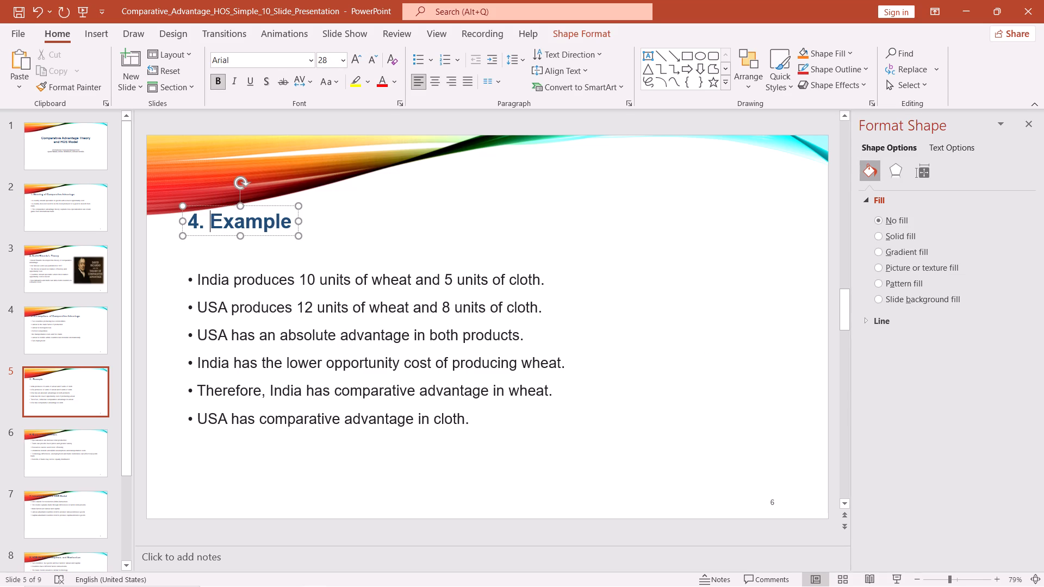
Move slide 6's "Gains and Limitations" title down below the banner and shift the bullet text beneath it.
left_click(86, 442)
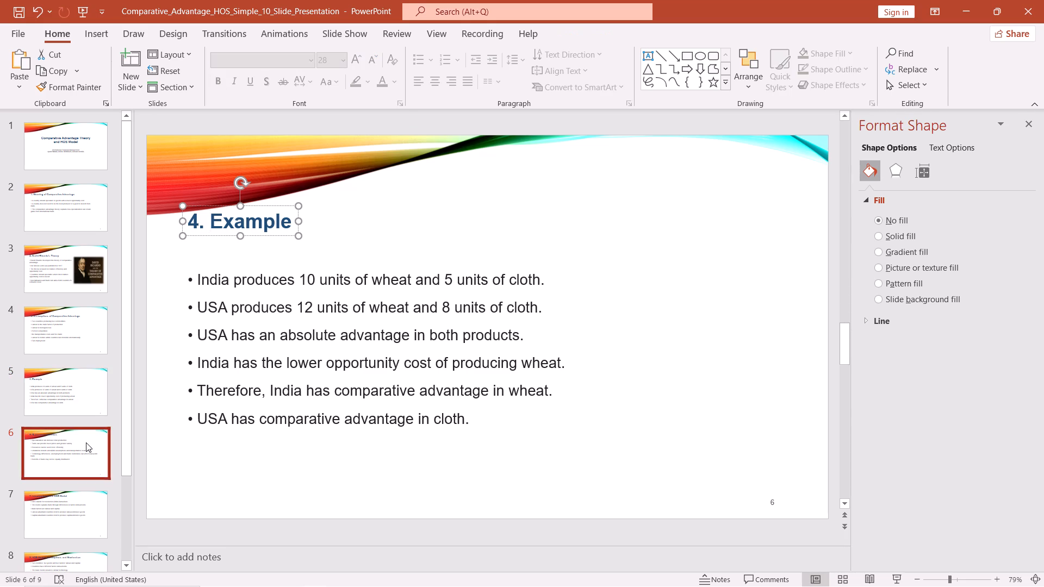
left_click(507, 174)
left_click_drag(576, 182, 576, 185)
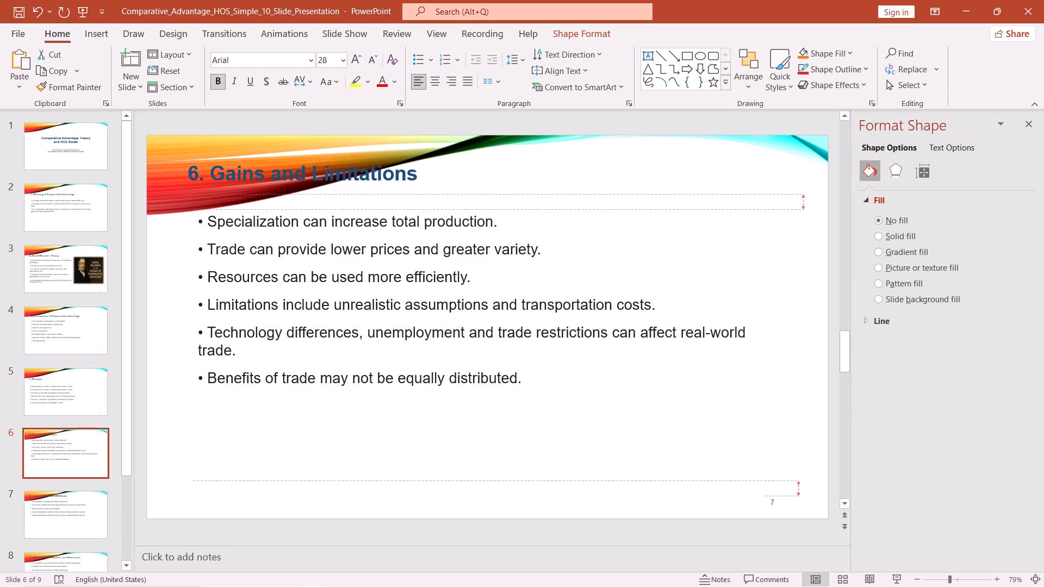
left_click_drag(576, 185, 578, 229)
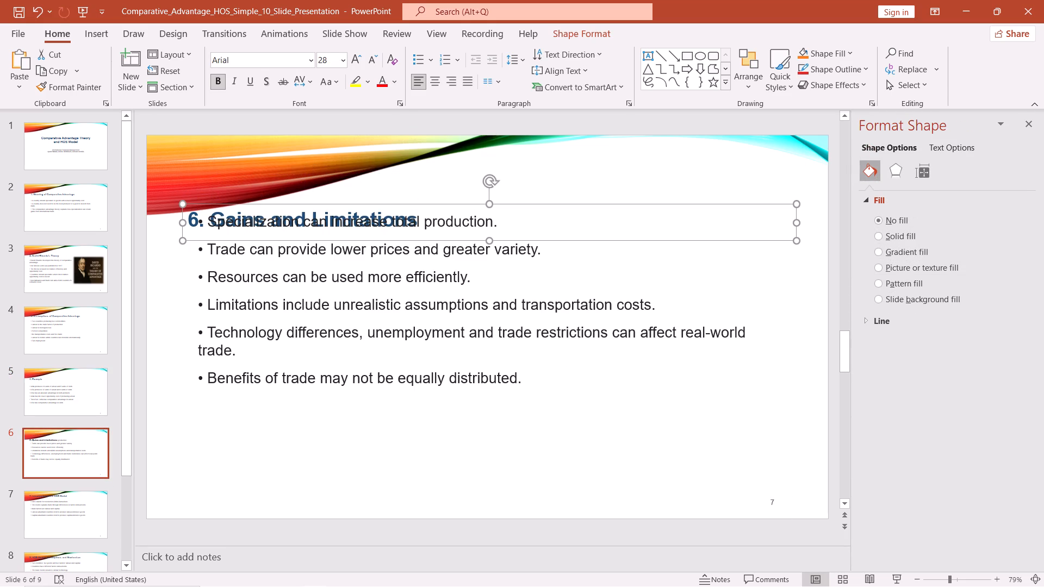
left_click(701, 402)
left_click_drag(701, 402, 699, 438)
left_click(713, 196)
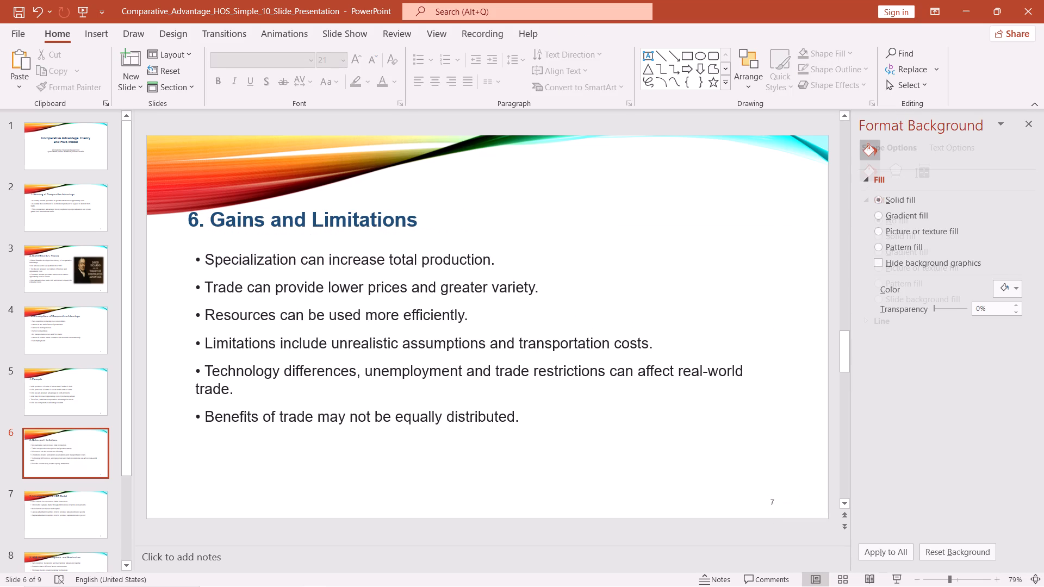
Move slide 6's "Gains and Limitations" title up and rightward, to the slide's upper centre.
left_click_drag(464, 229, 612, 197)
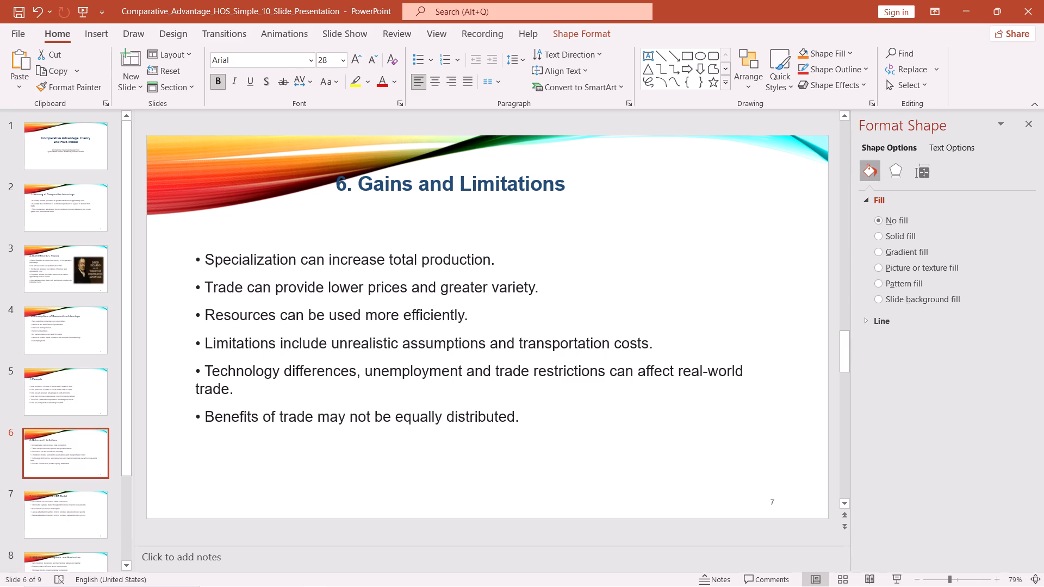
left_click_drag(612, 197, 635, 197)
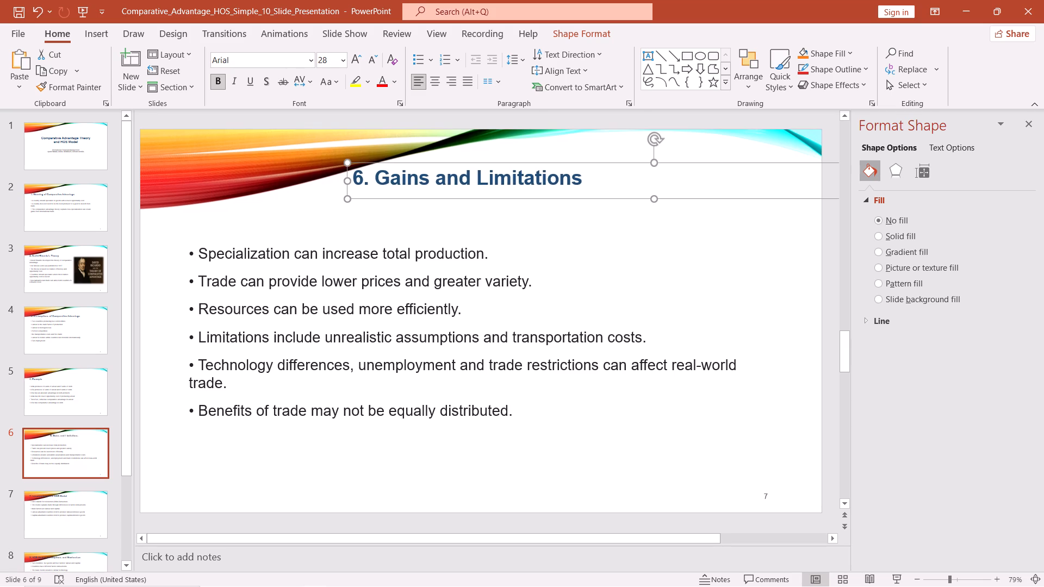
Move slide 6's bullet text box up and slightly rightward, closer beneath the title.
left_click(643, 274)
left_click_drag(699, 304, 705, 291)
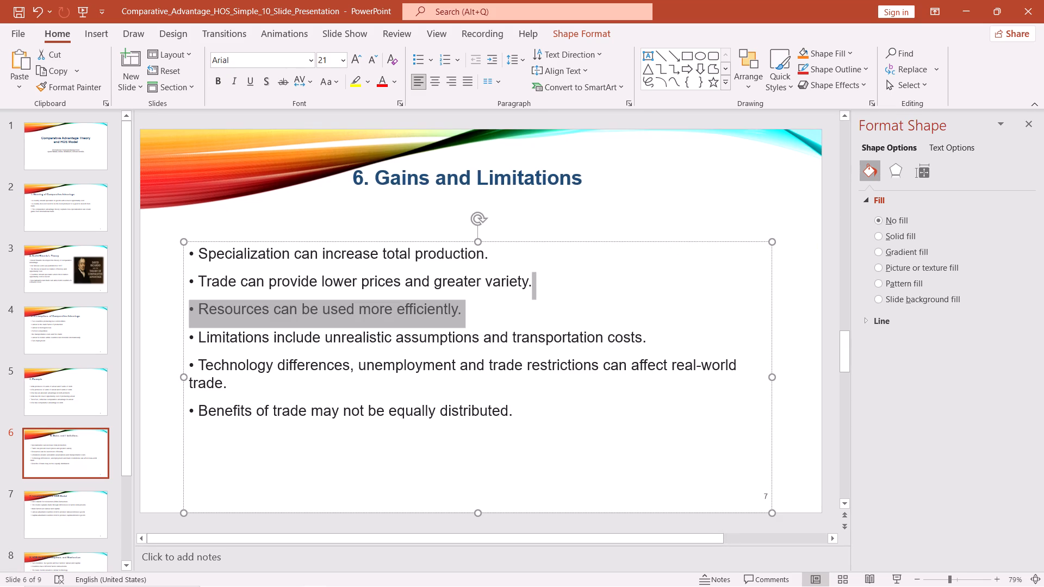
left_click_drag(705, 291, 707, 279)
left_click_drag(707, 433, 707, 432)
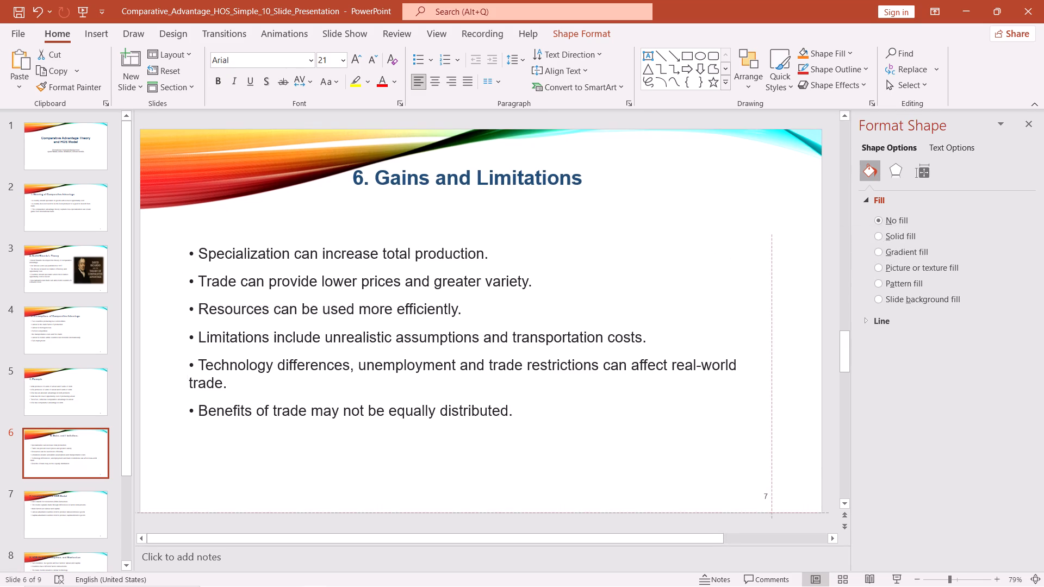
left_click_drag(707, 432, 716, 405)
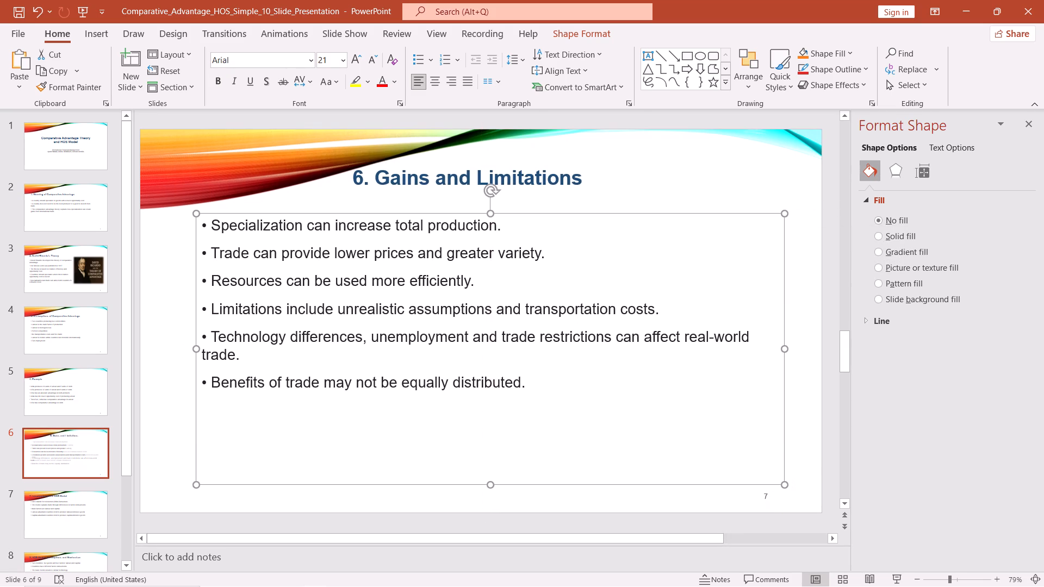
left_click(649, 435)
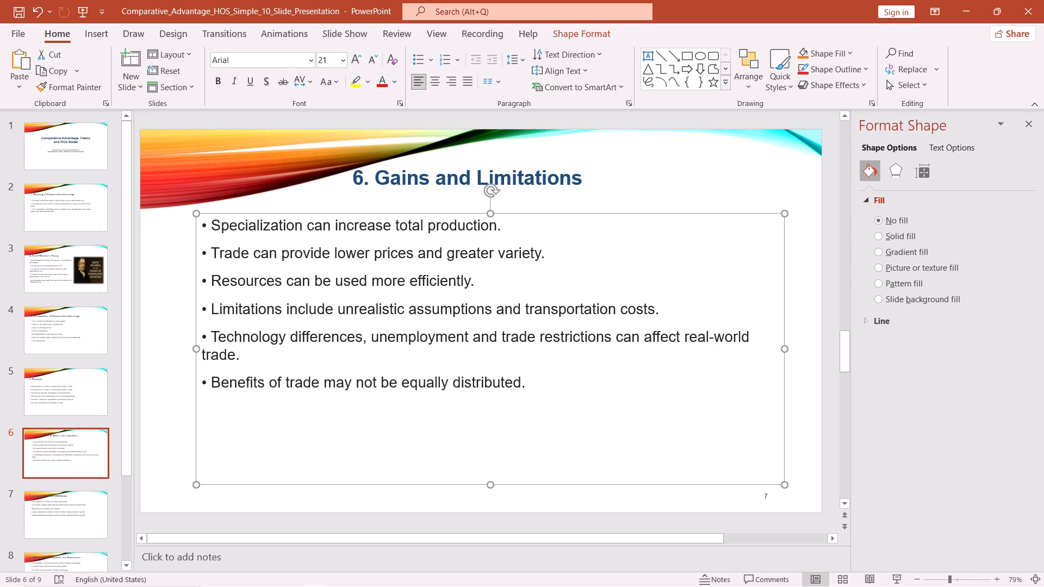
Move slide 2's "1. Meaning of Comparative Advantage" title up and rightward, to the slide's upper centre beside the banner.
left_click(76, 202)
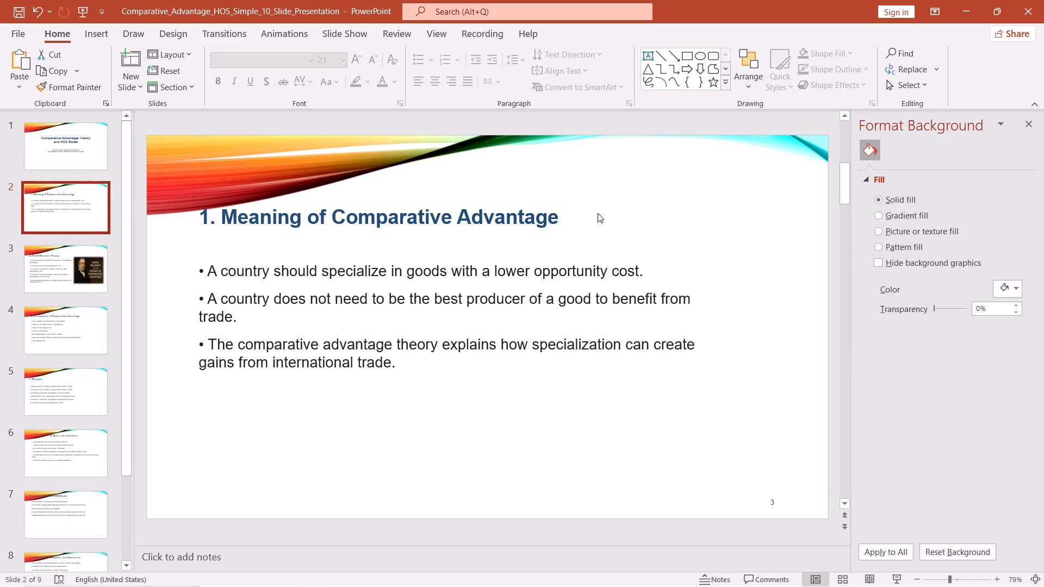
left_click(598, 214)
left_click_drag(672, 222, 545, 216)
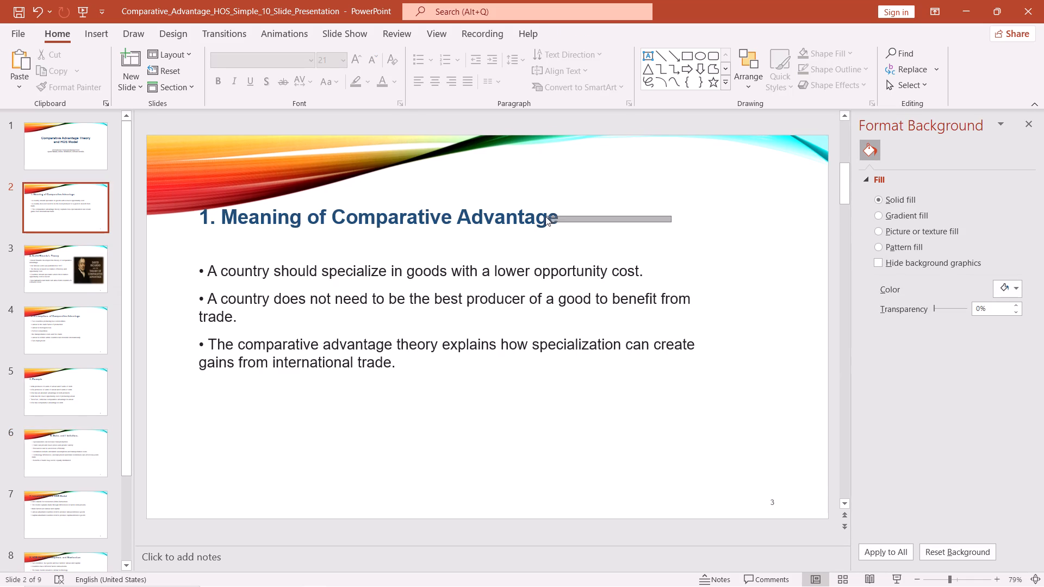
left_click_drag(545, 216, 559, 217)
left_click(559, 217)
left_click_drag(559, 217, 562, 216)
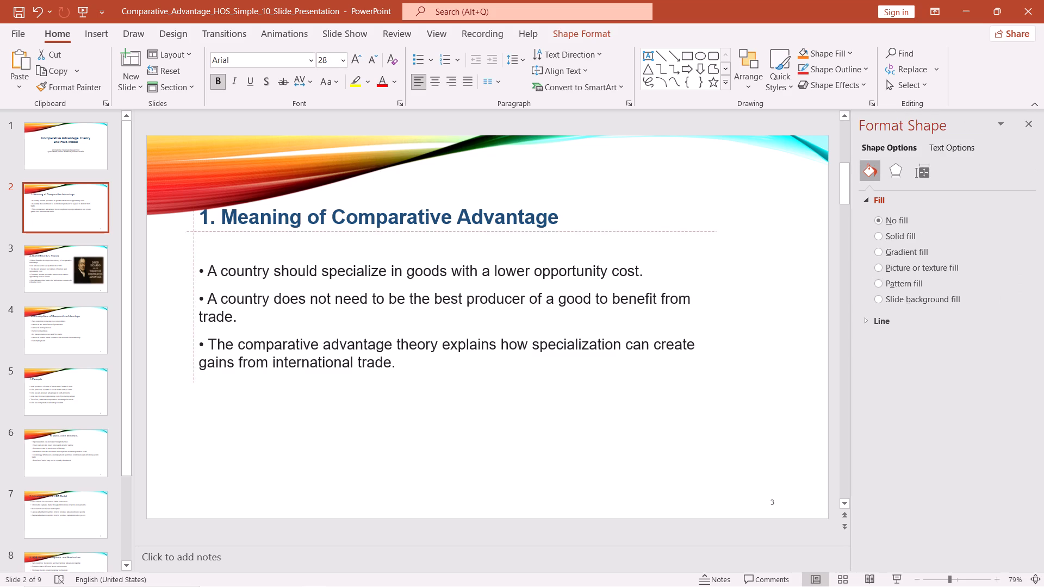
left_click_drag(562, 216, 682, 193)
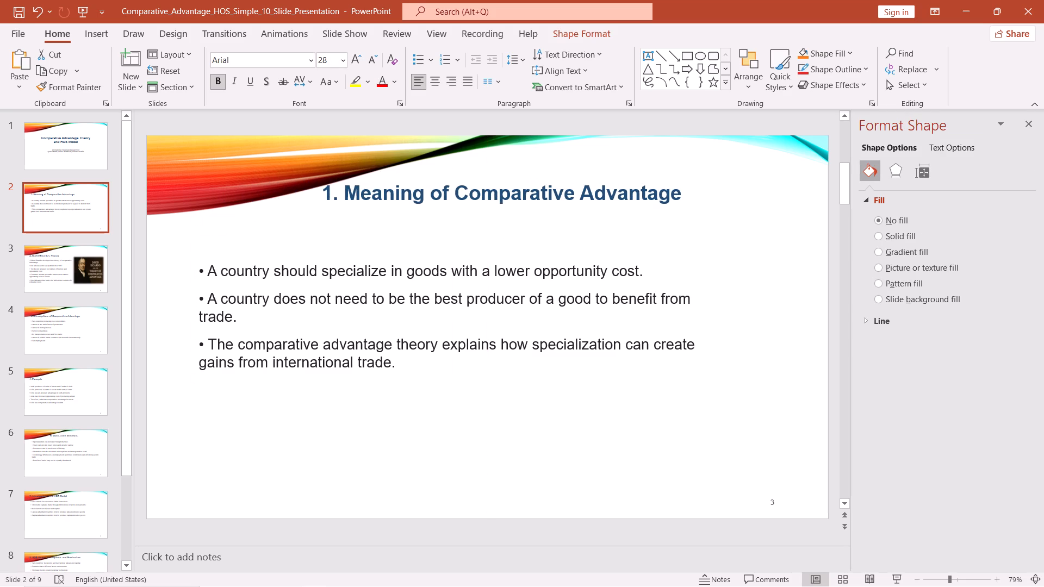
left_click_drag(682, 193, 685, 193)
left_click(770, 311)
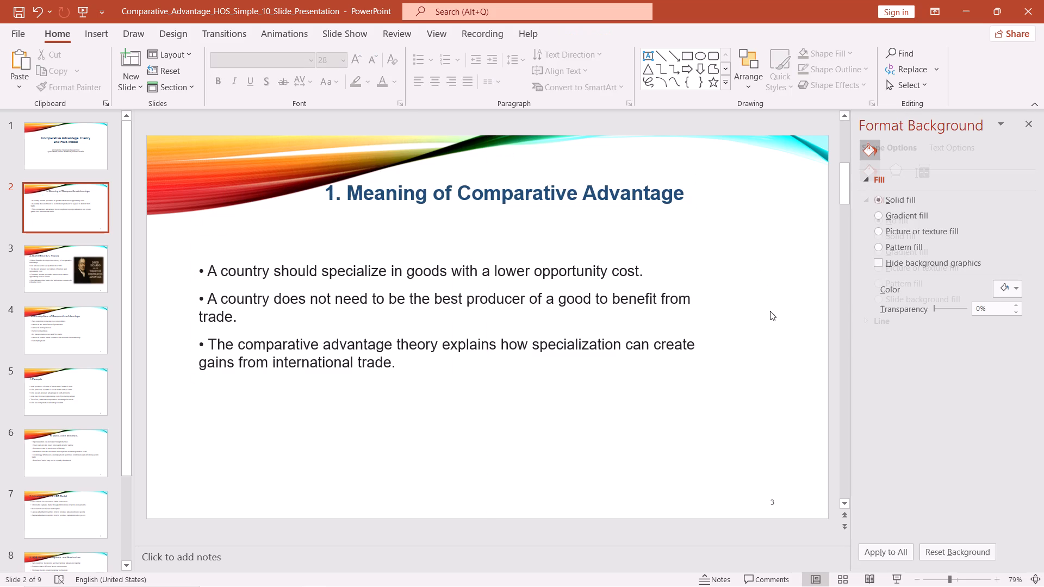
left_click(723, 306)
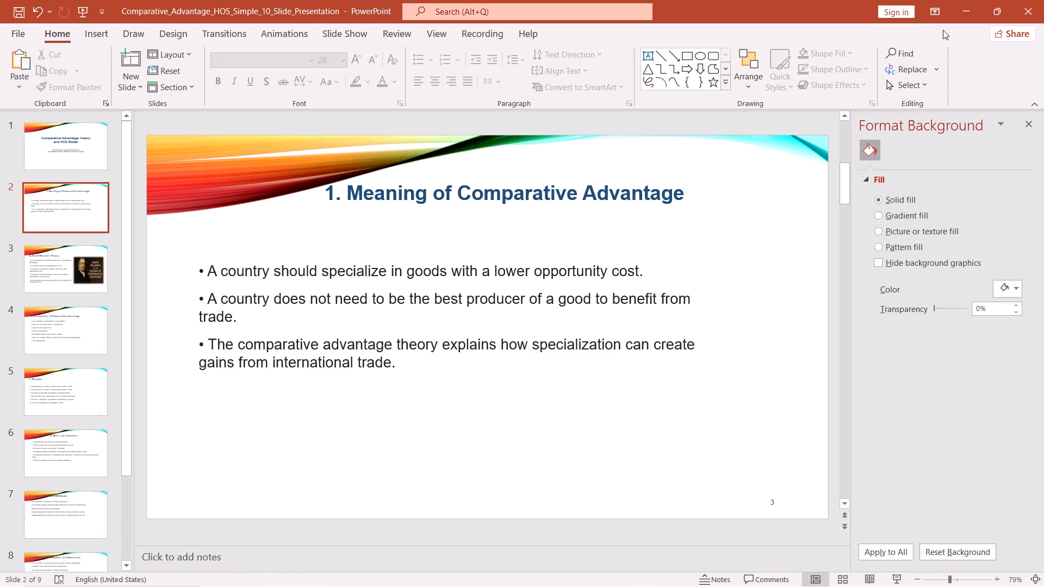
Minimise the presentation and launch Kuro from the desktop.
left_click(961, 2)
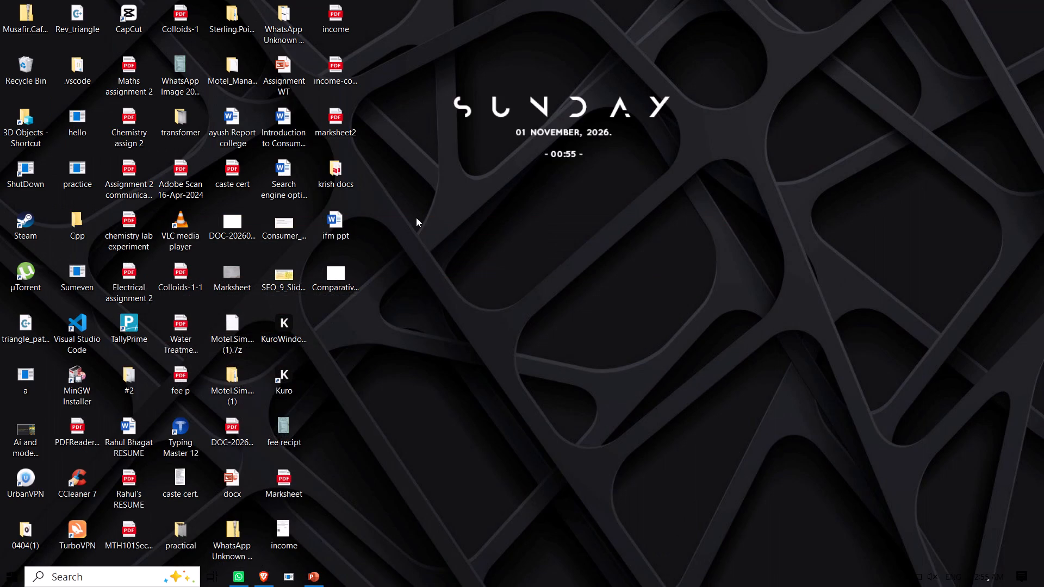
double_click(287, 371)
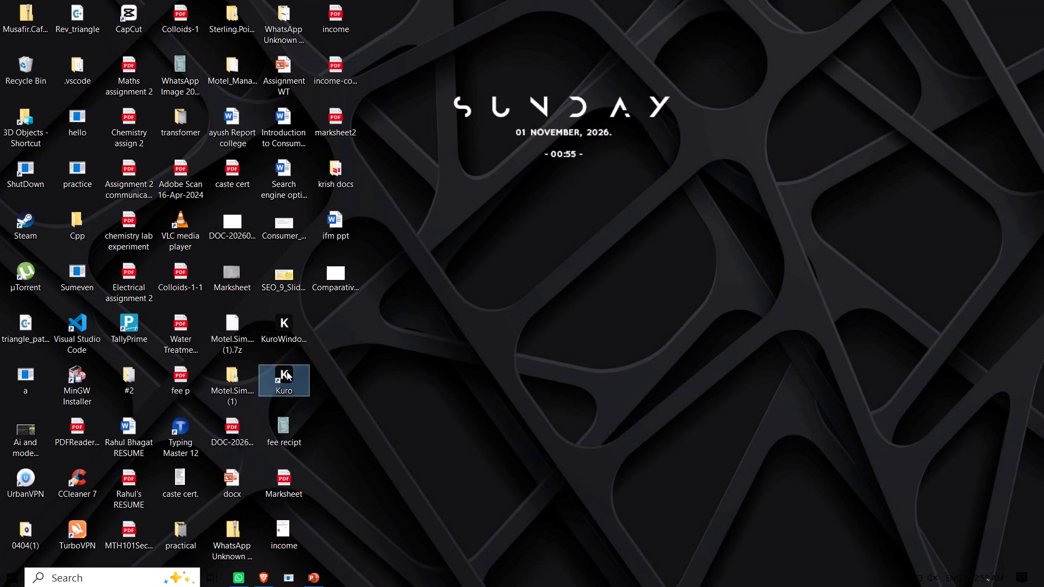
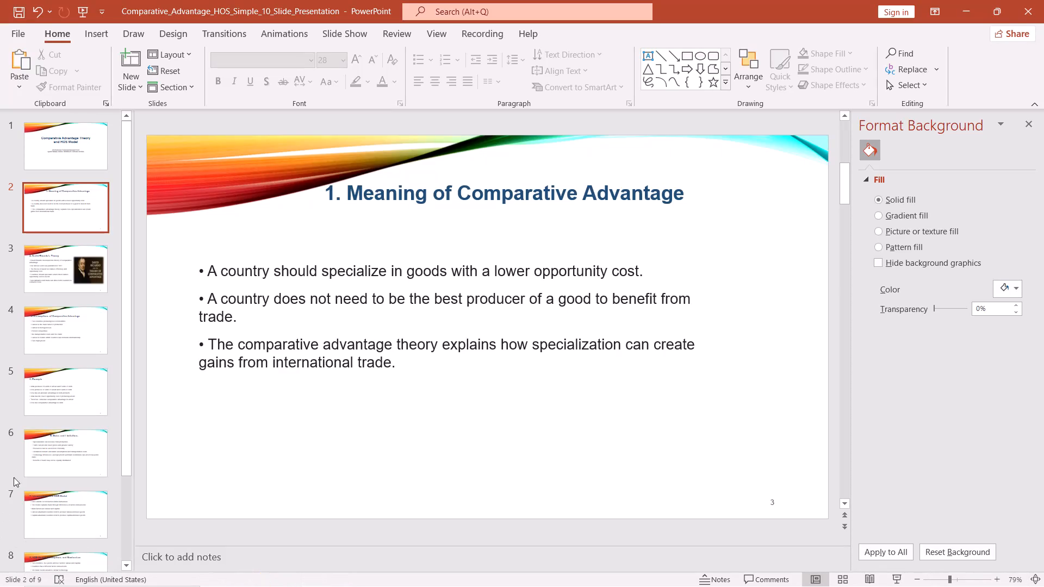
Move slide 3's "2. David Ricardo's Theory" title up and rightward, clear of the banner.
left_click(86, 259)
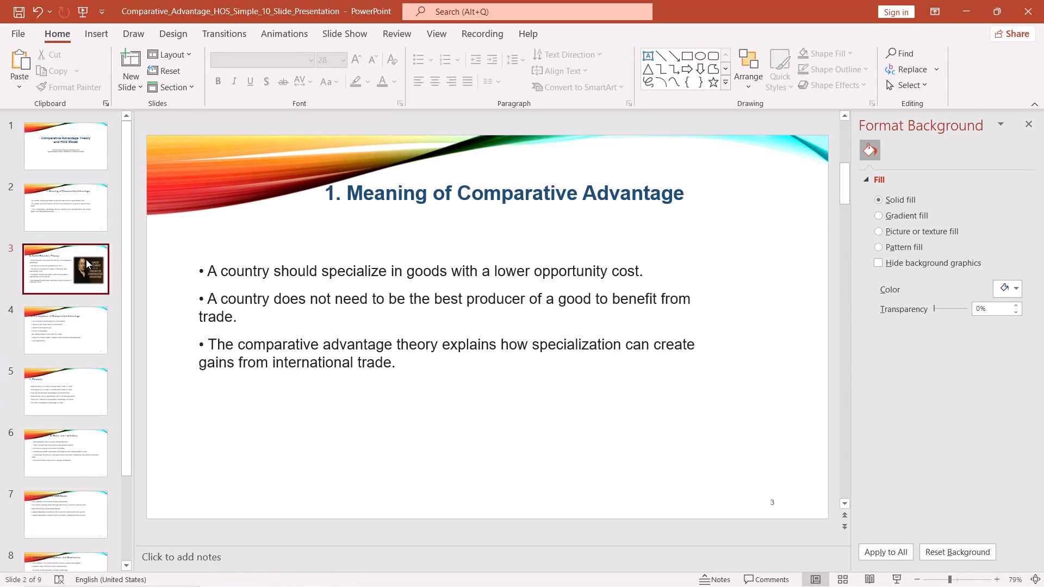
left_click(450, 224)
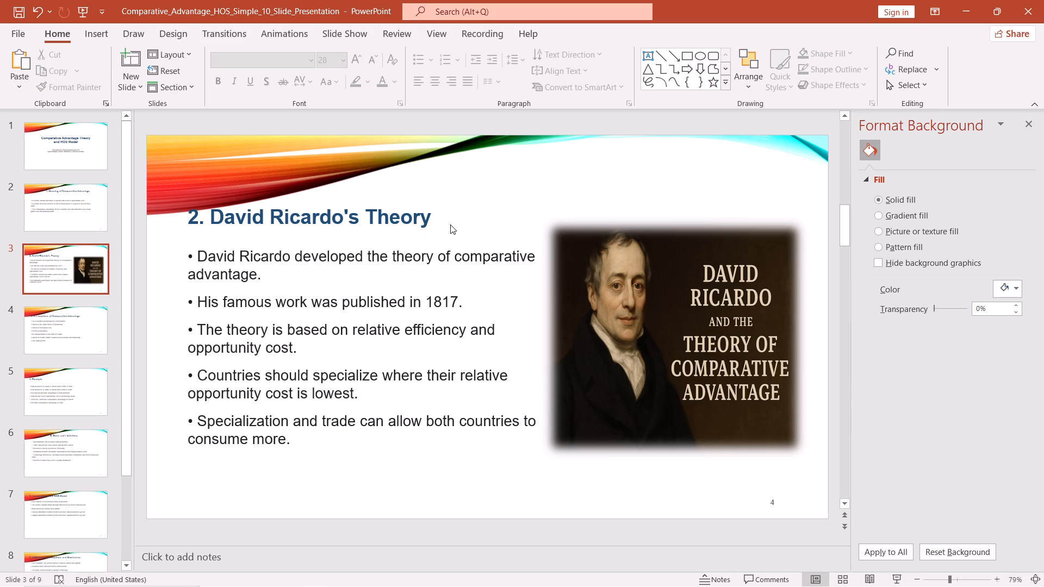
left_click_drag(580, 205, 376, 218)
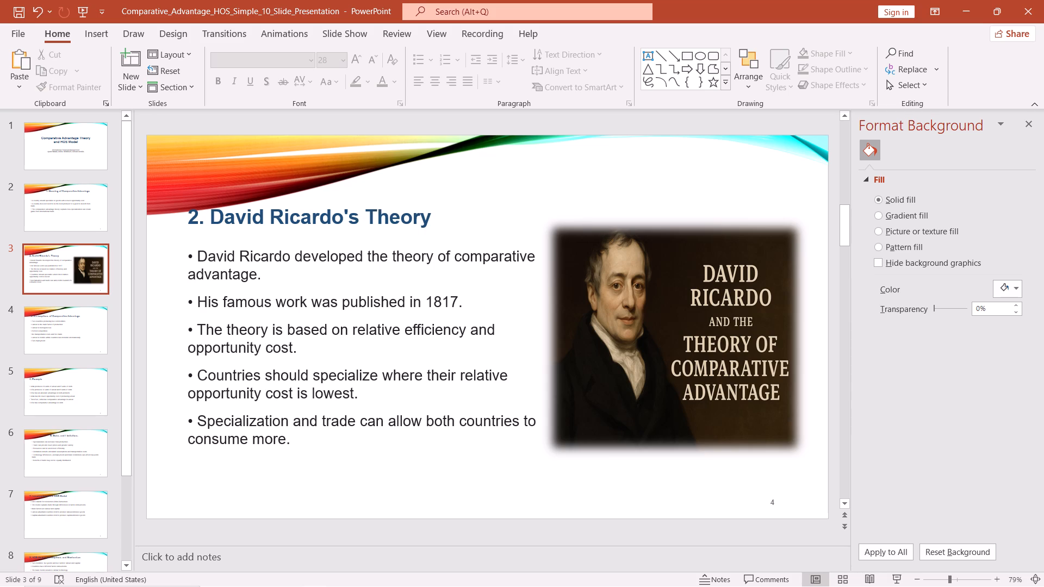
left_click(376, 218)
left_click_drag(432, 210, 549, 193)
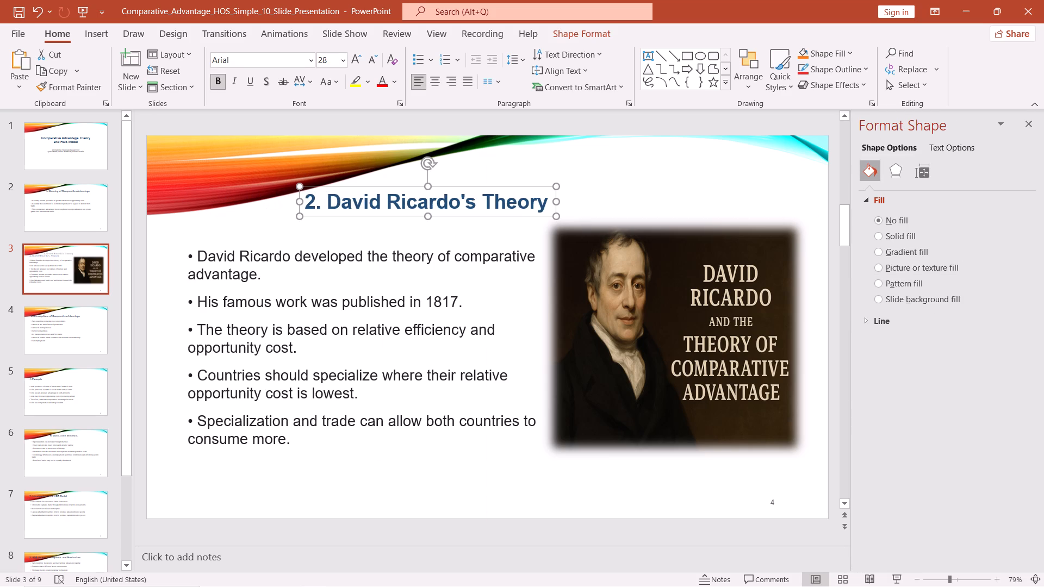
Move slide 4's "3. Assumptions of Comparative Advantage" title rightward toward the slide's centre and justify its text.
left_click(86, 317)
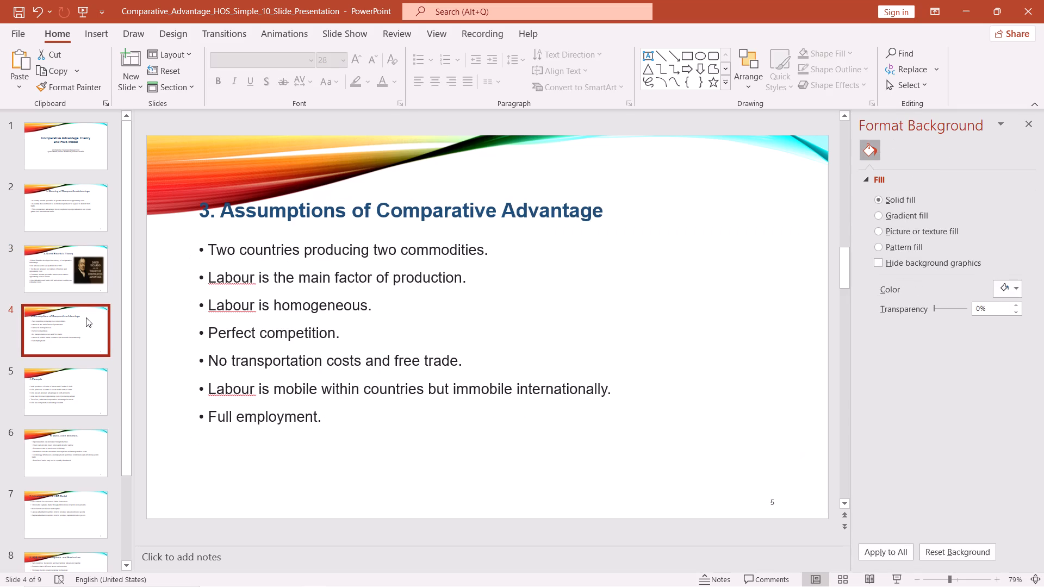
left_click(616, 209)
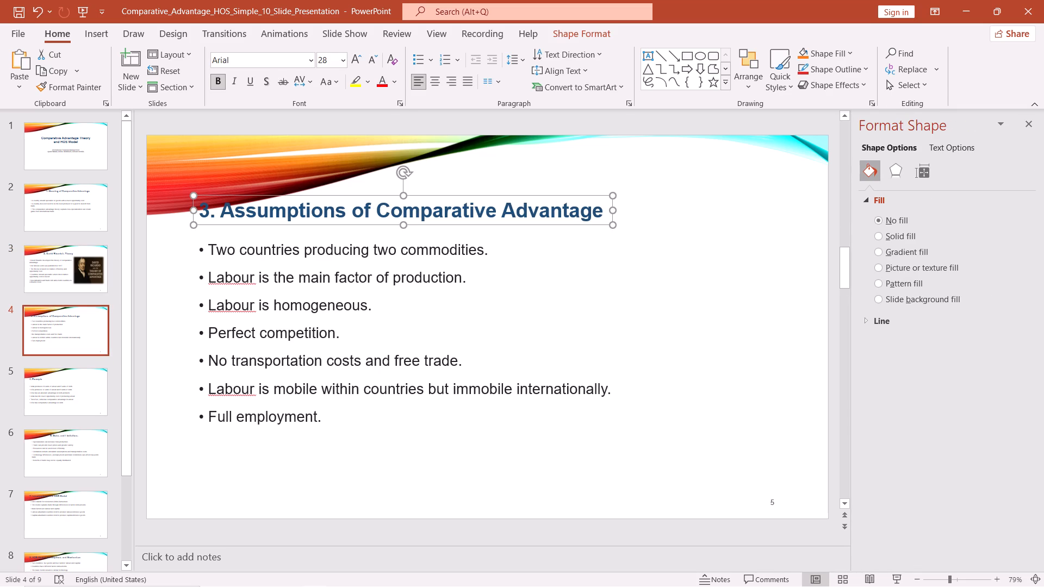
left_click_drag(605, 199, 682, 196)
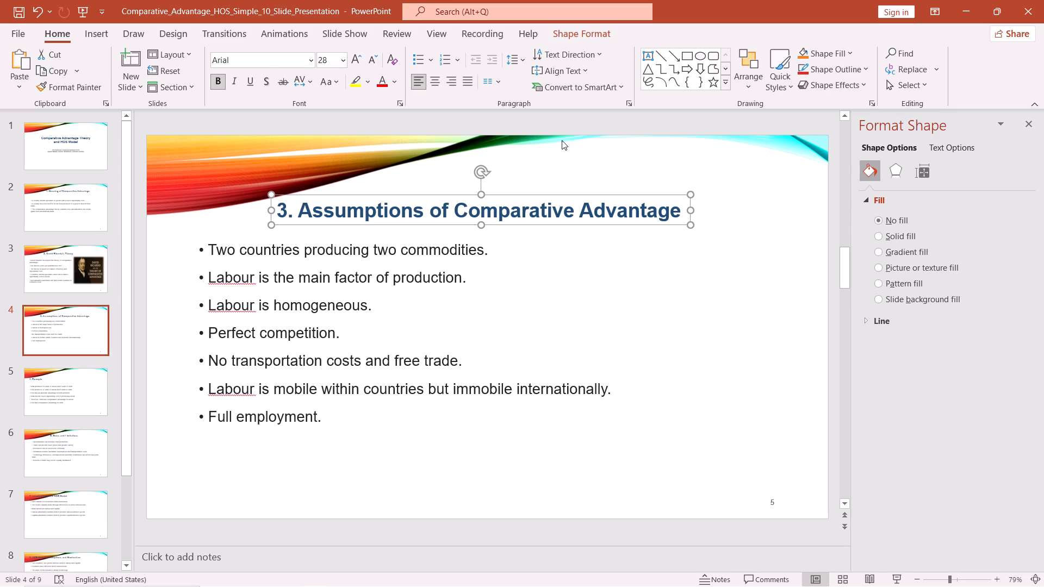
left_click(464, 79)
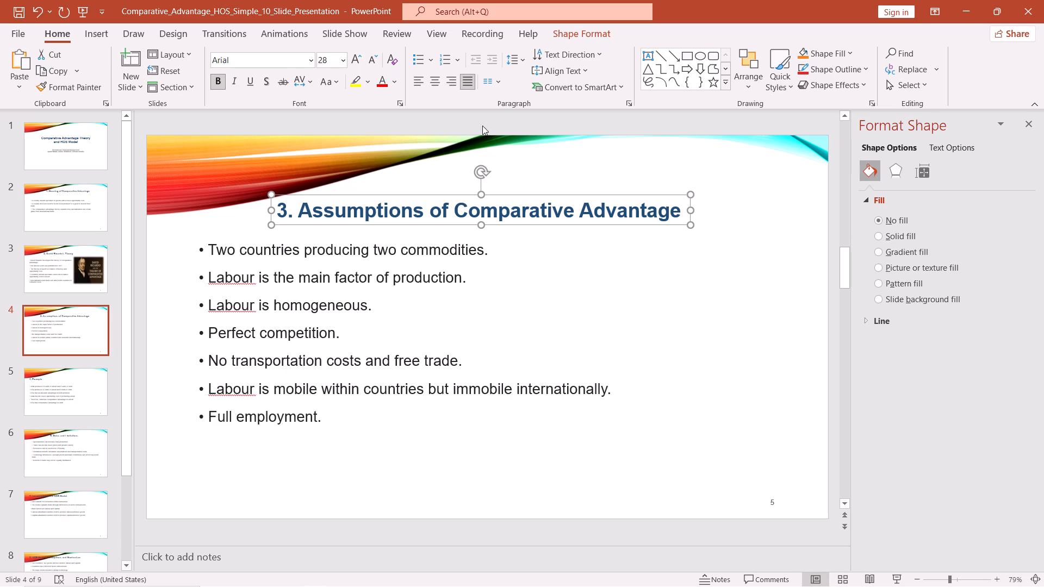
Nudge slide 3's "2. David Ricardo's Theory" title slightly rightward.
left_click(83, 267)
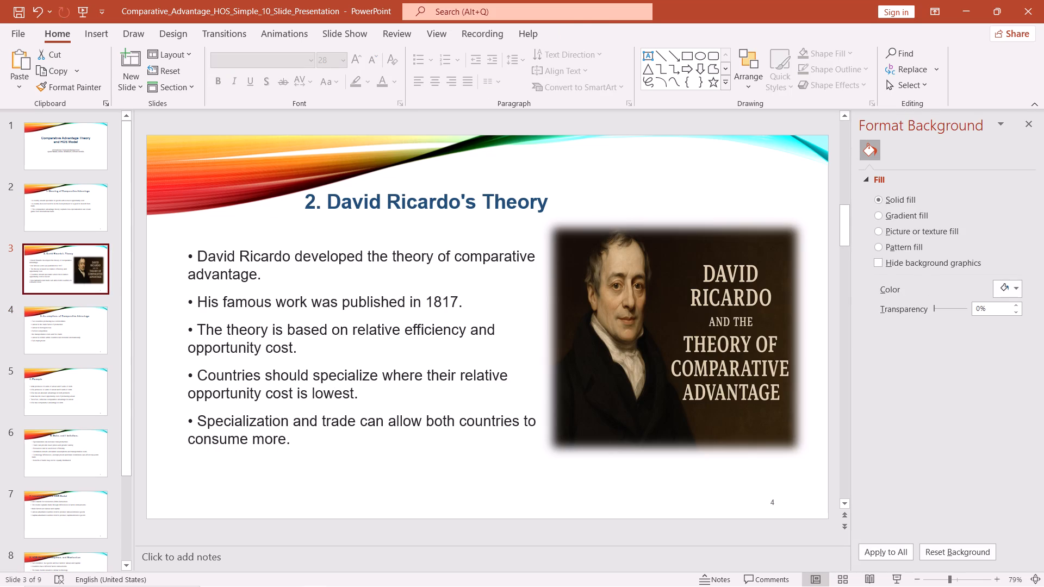
left_click_drag(555, 208, 572, 207)
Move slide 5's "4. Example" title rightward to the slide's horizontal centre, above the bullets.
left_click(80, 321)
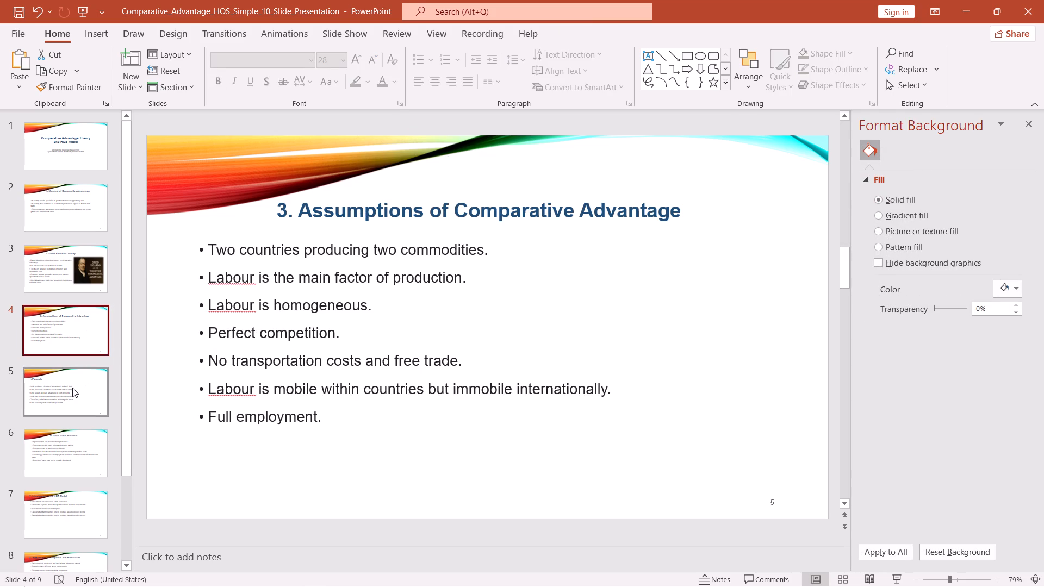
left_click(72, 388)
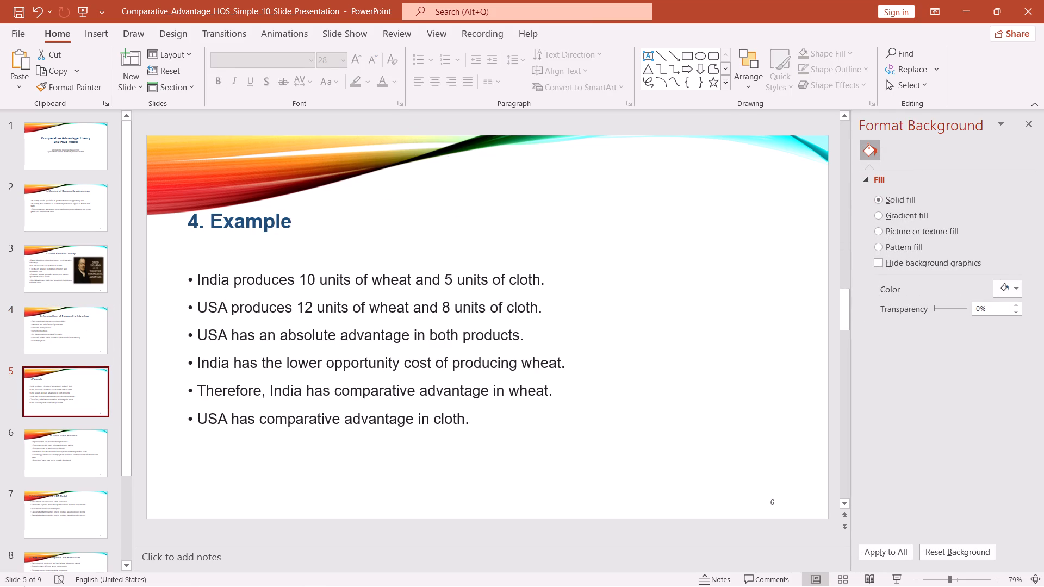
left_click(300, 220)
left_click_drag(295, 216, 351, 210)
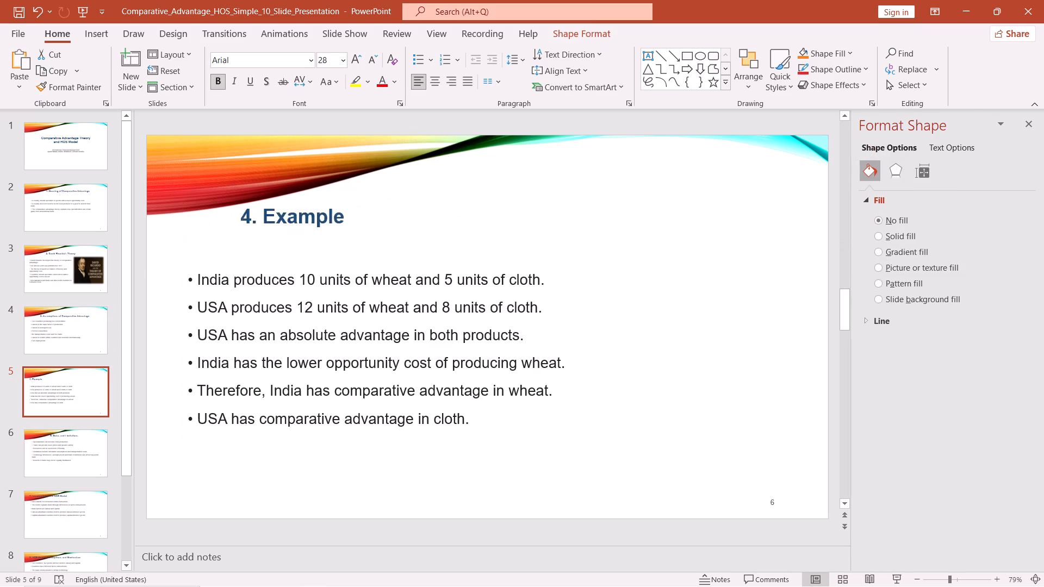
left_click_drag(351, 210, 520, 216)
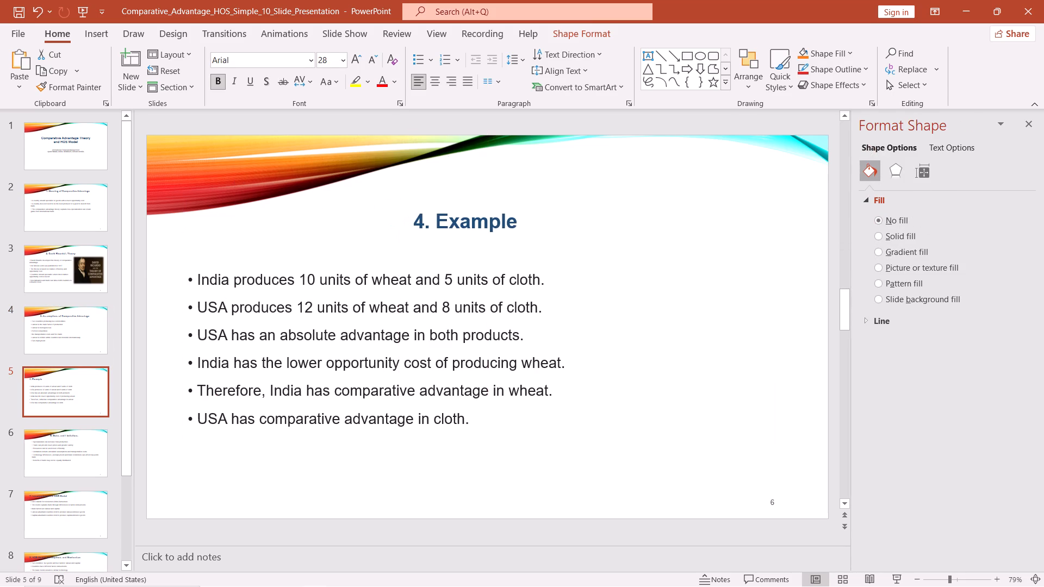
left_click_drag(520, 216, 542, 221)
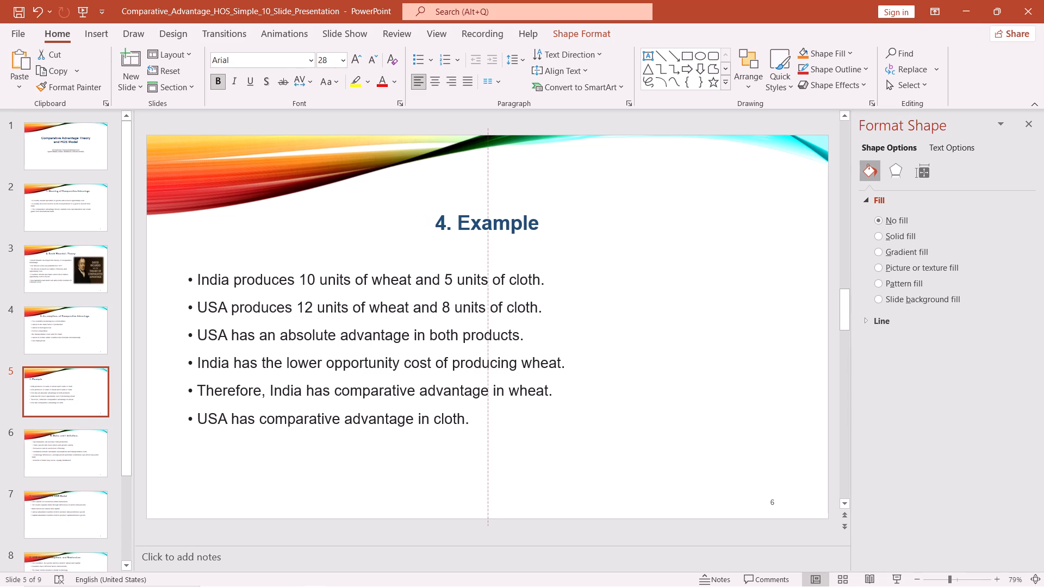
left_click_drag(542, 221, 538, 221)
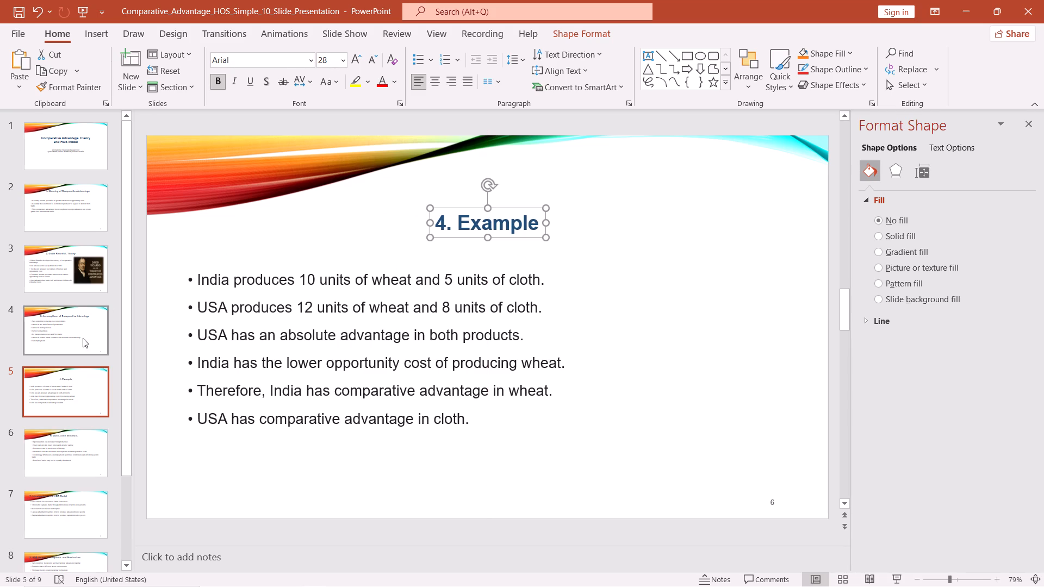
Move slide 5's "4. Example" title back leftward, near the left edge of the bullet text.
left_click(83, 332)
left_click(71, 387)
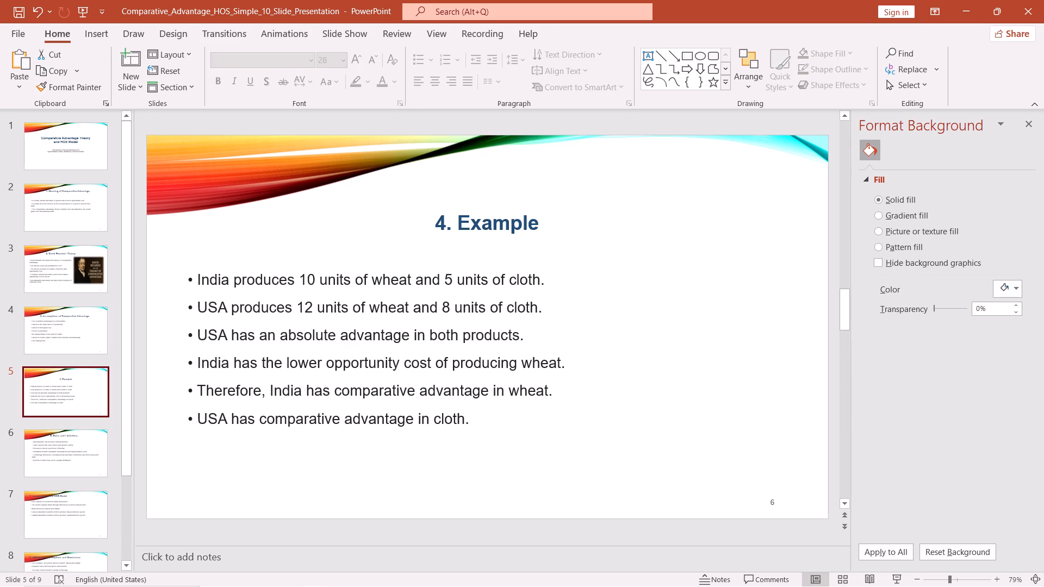
left_click_drag(429, 227, 191, 226)
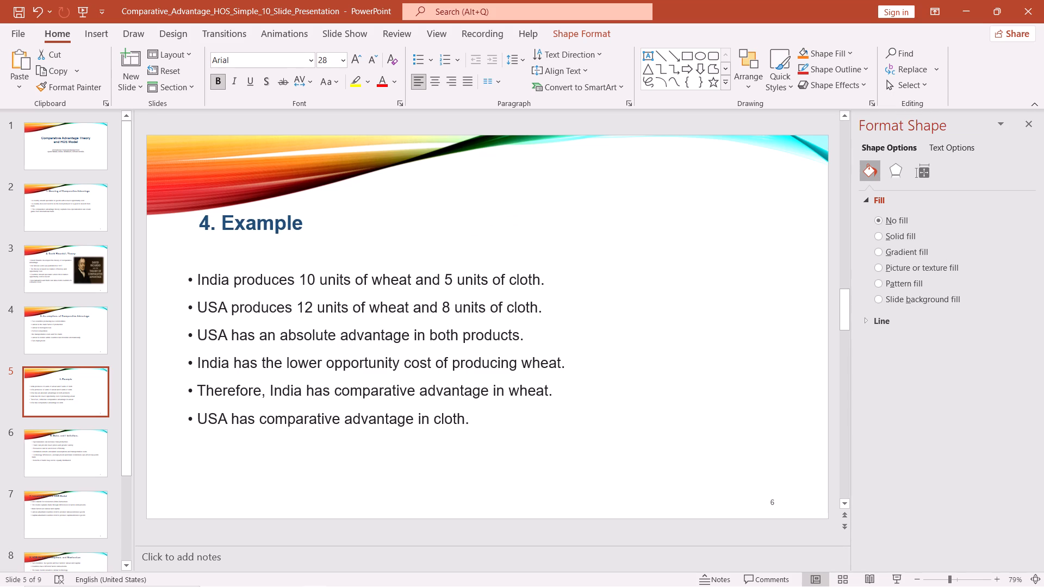
left_click_drag(191, 226, 189, 225)
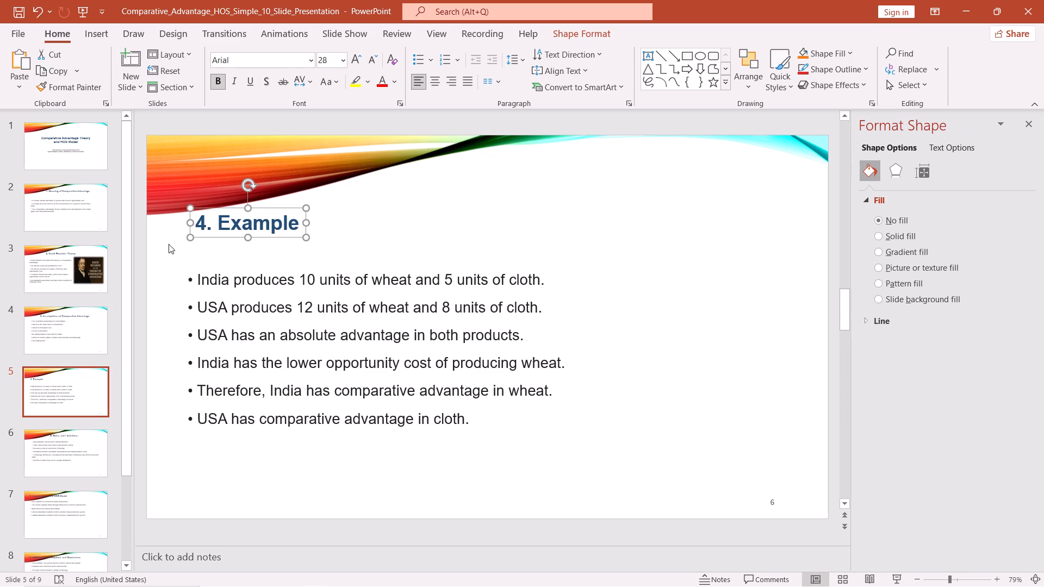
Renumber slide 6's title as "5. Gains and Limitations".
left_click(70, 442)
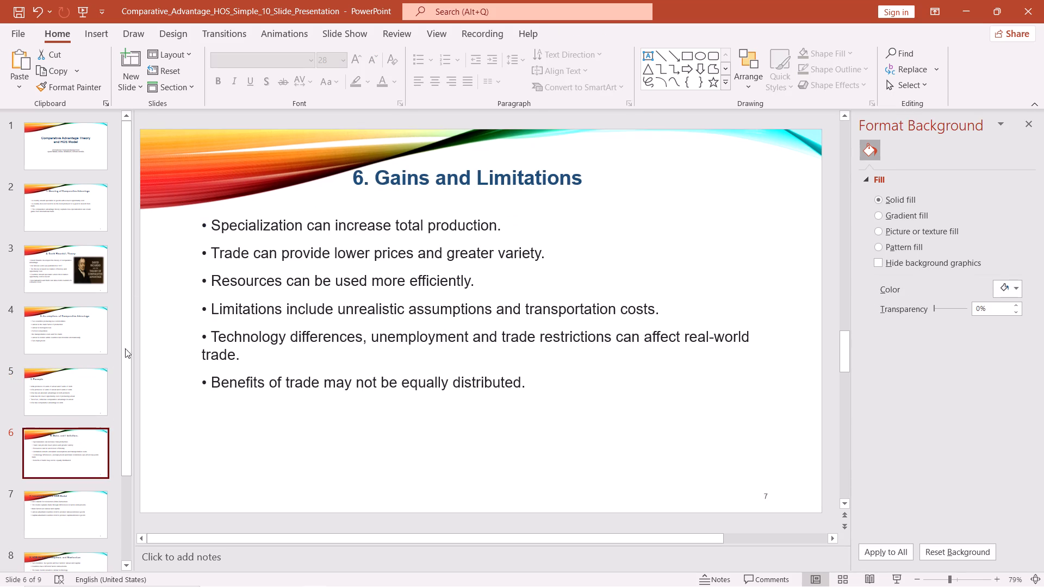
left_click(361, 175)
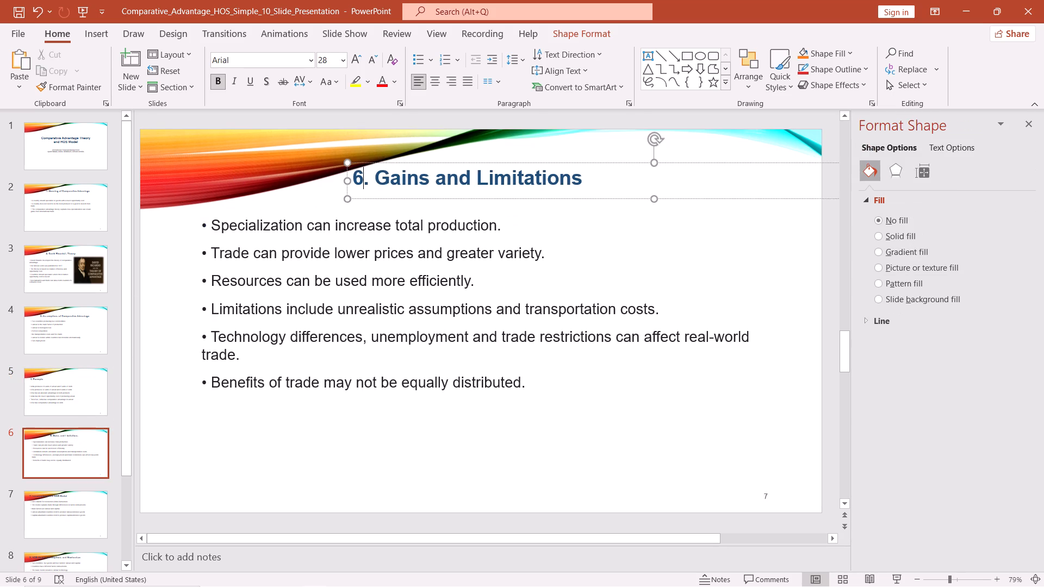
key("BackSpace")
key("5")
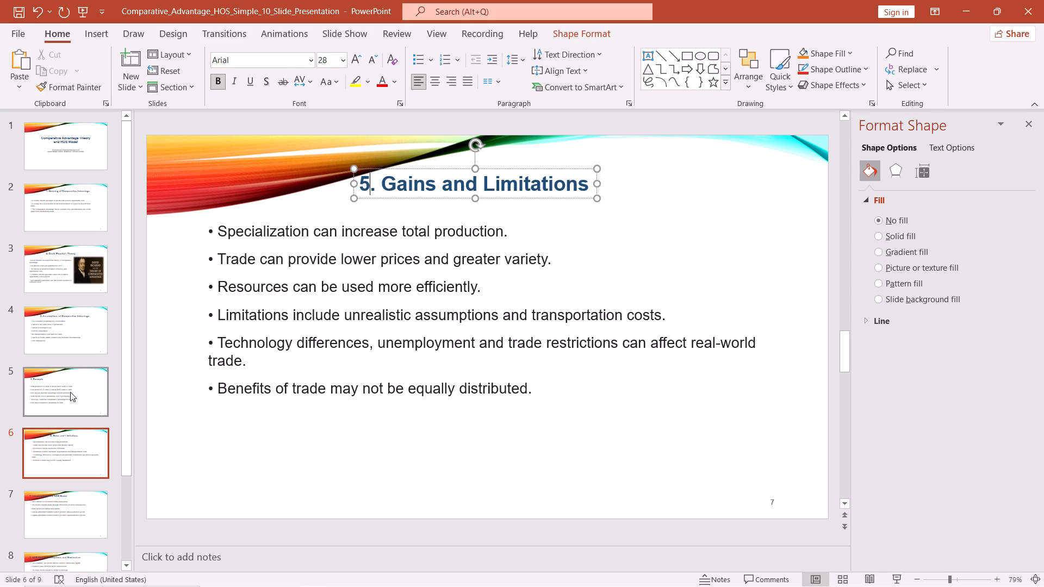
Move slide 7's "Introduction to the HOS Model" title rightward to the slide's upper centre, beside the banner.
left_click(64, 488)
left_click(60, 527)
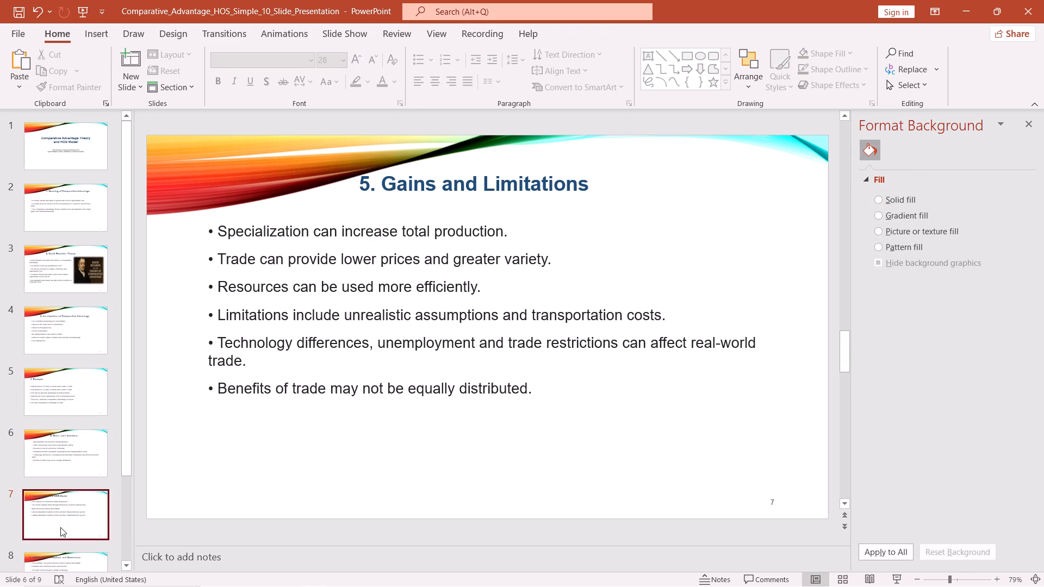
left_click_drag(511, 178, 653, 196)
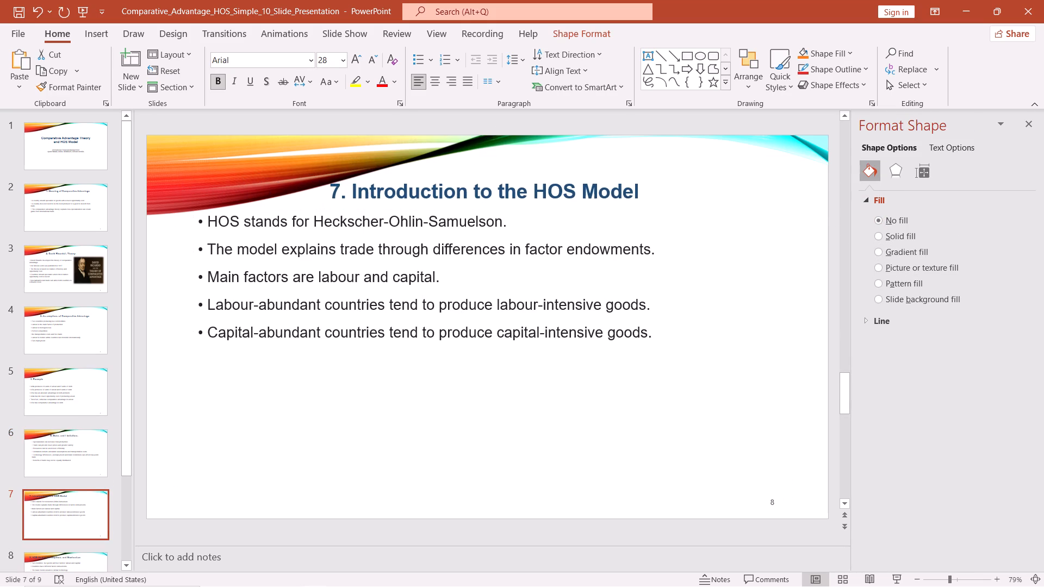
left_click_drag(653, 196, 667, 196)
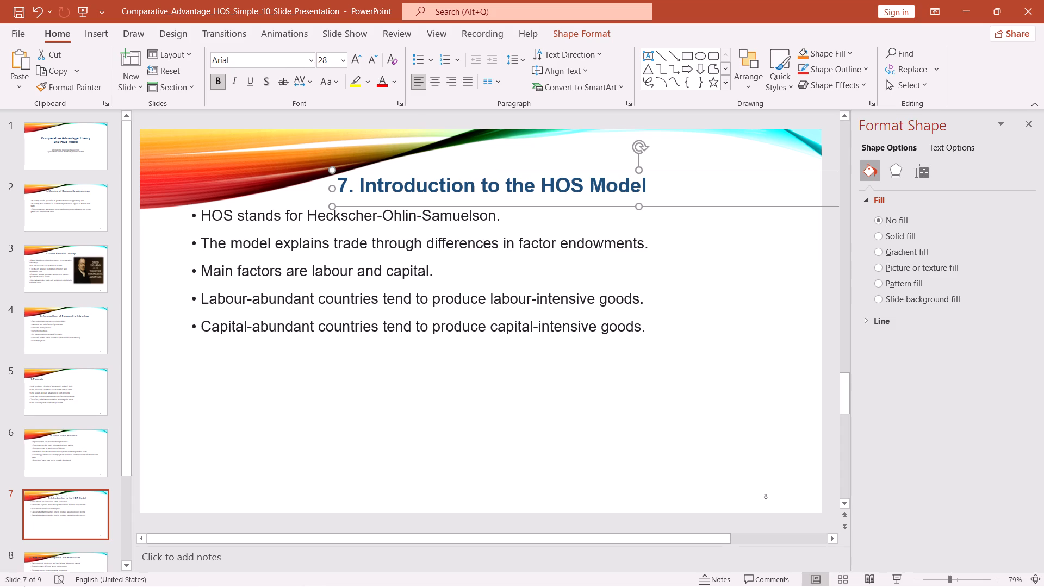
Renumber slide 7's title as "6. Introduction to the HOS Model".
left_click(348, 184)
key("BackSpace")
key("6")
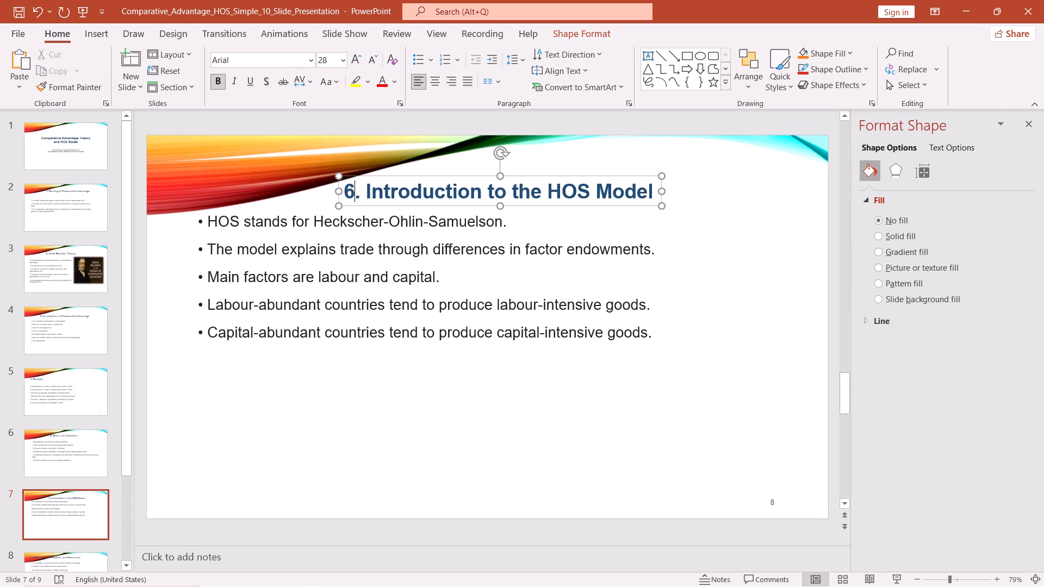
Move slide 7's bullet text box down and slightly rightward, leaving more space beneath the title.
left_click(651, 309)
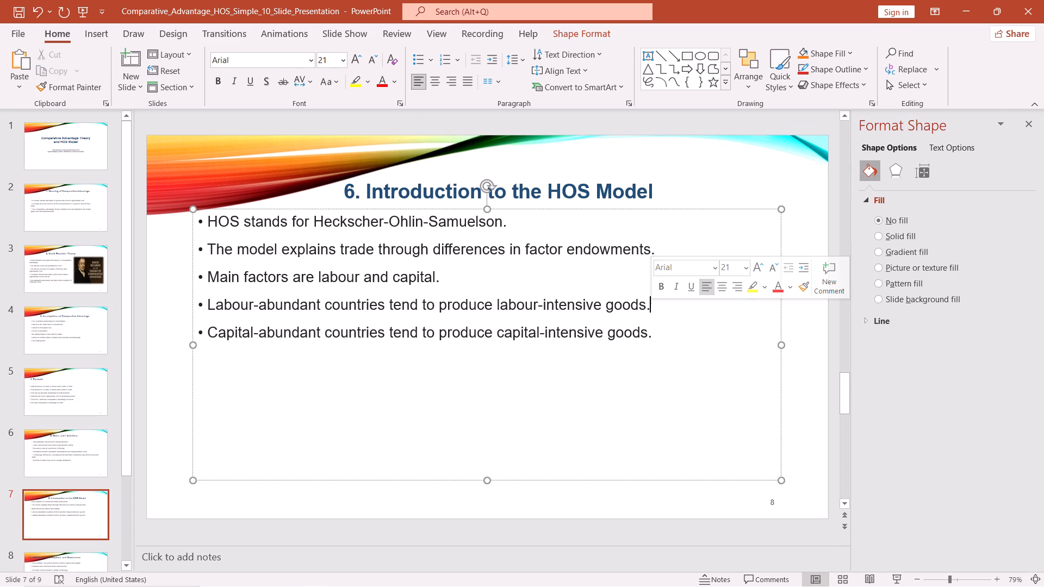
left_click_drag(691, 323, 719, 366)
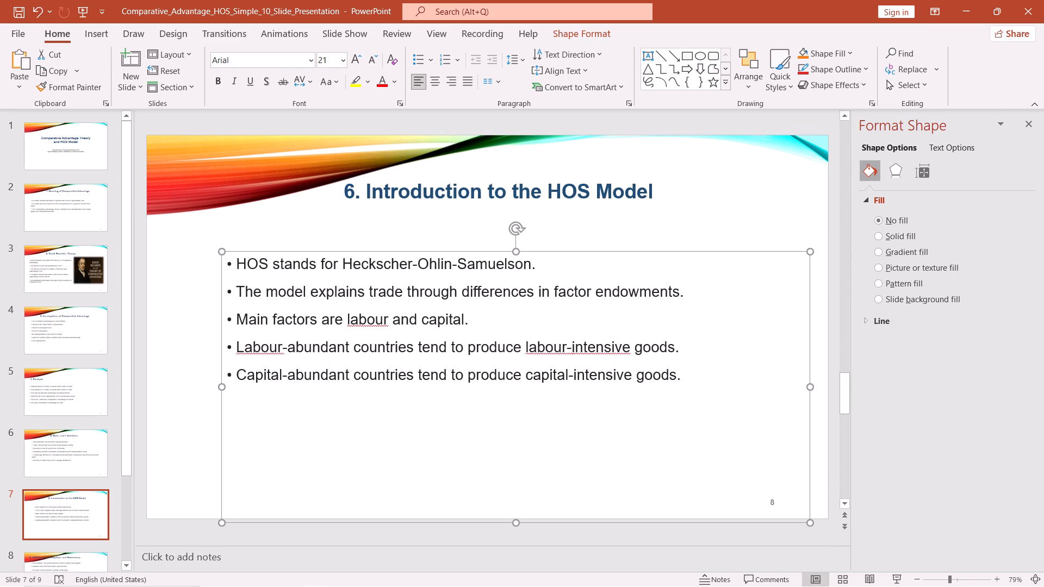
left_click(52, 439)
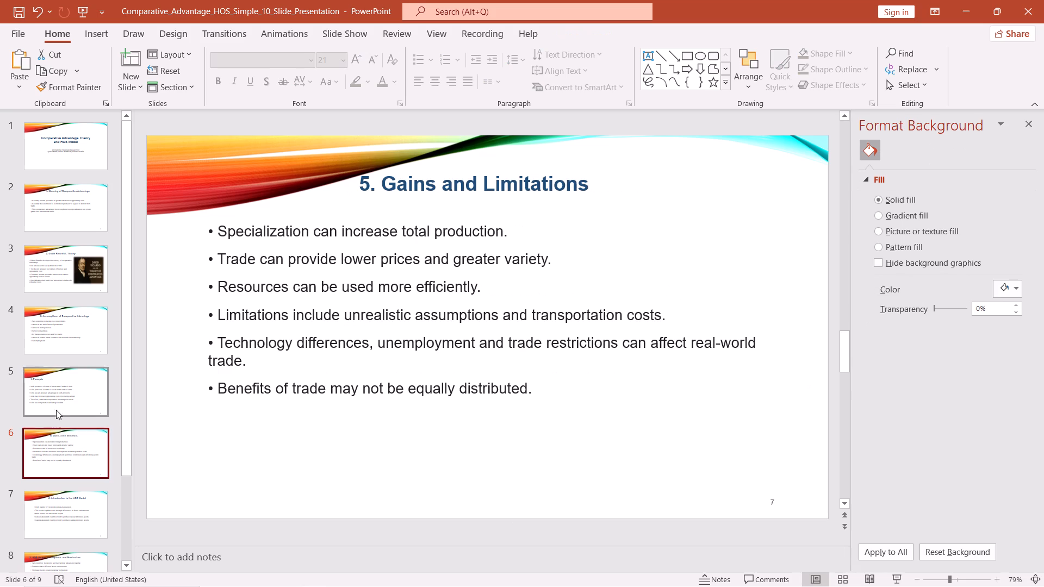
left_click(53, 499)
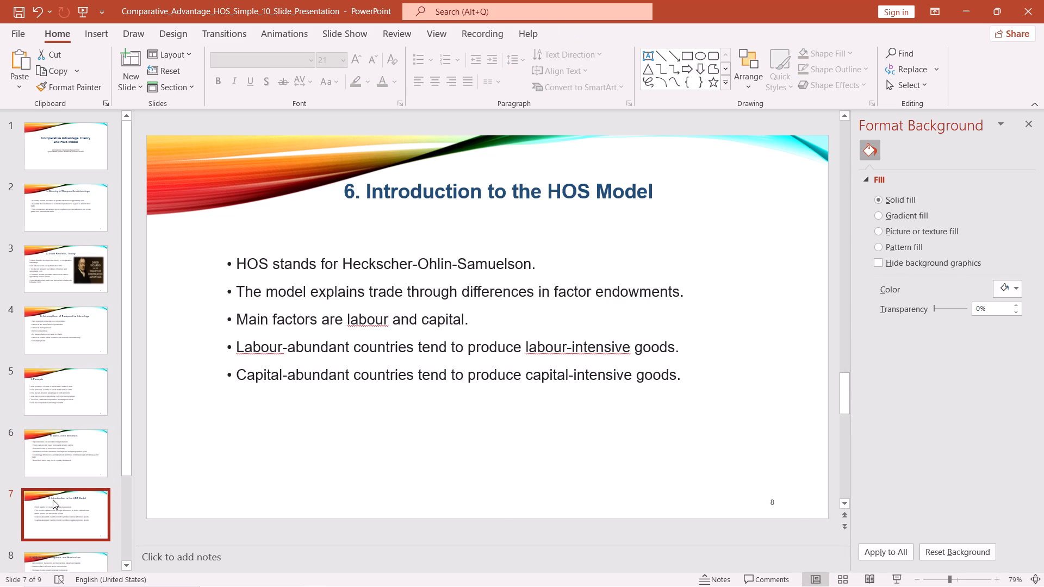
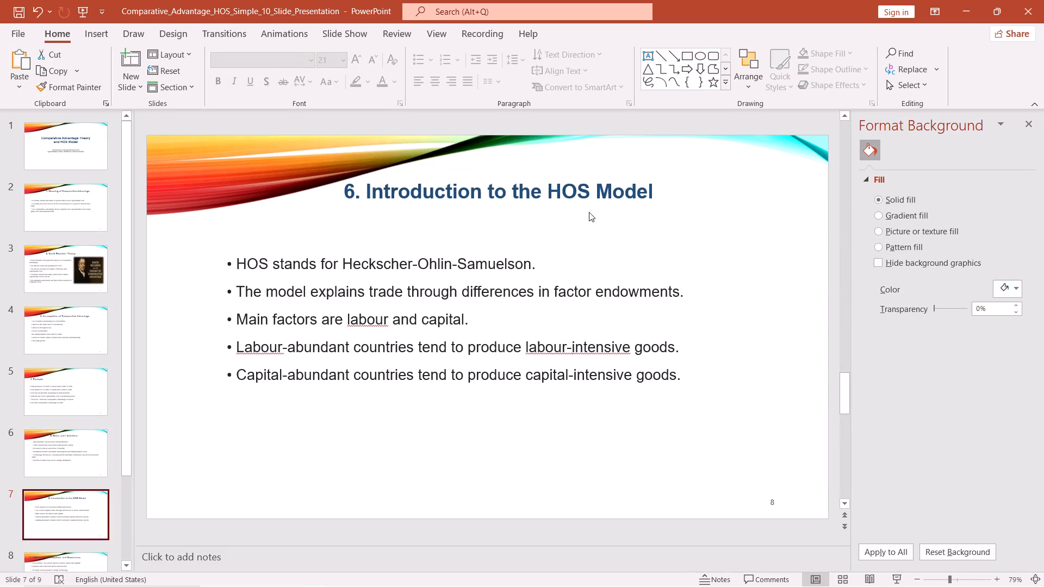
Search online pictures for "HOS Model", copied from slide 7's title, with the Creative Commons only filter turned off.
left_click_drag(547, 186, 621, 191)
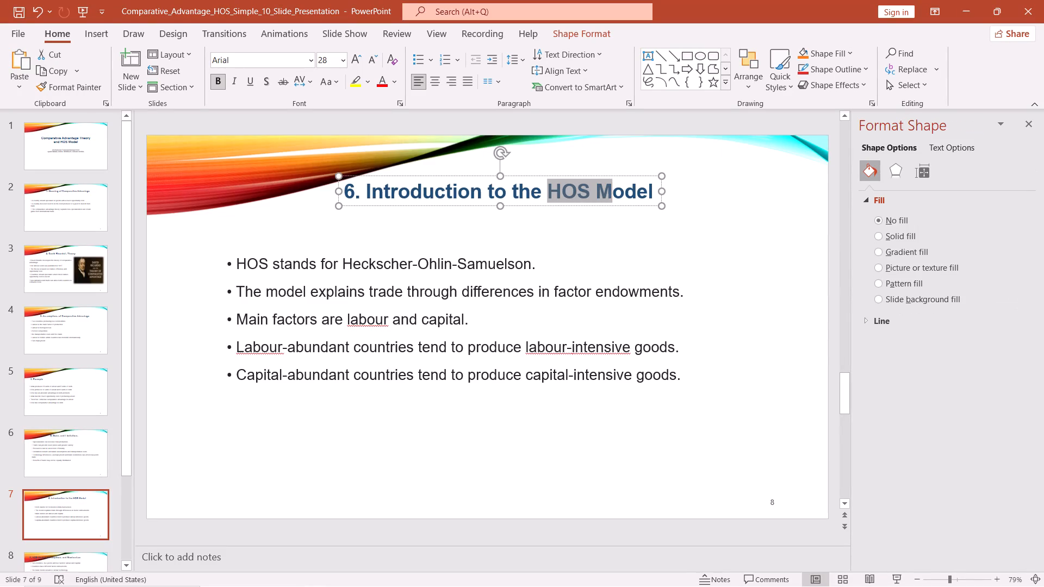
left_click_drag(621, 191, 642, 194)
key("ctrl+c")
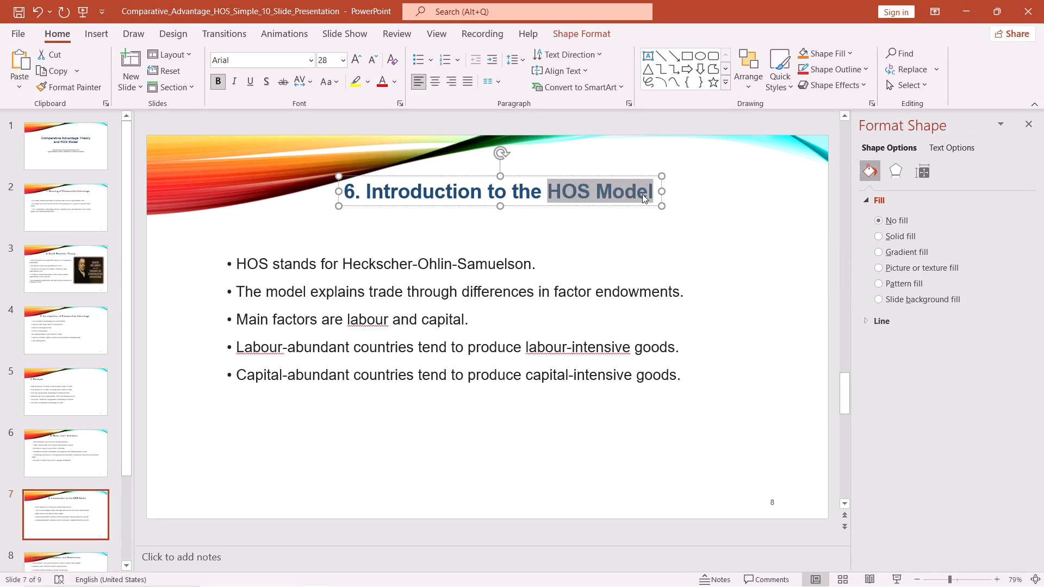
left_click(100, 30)
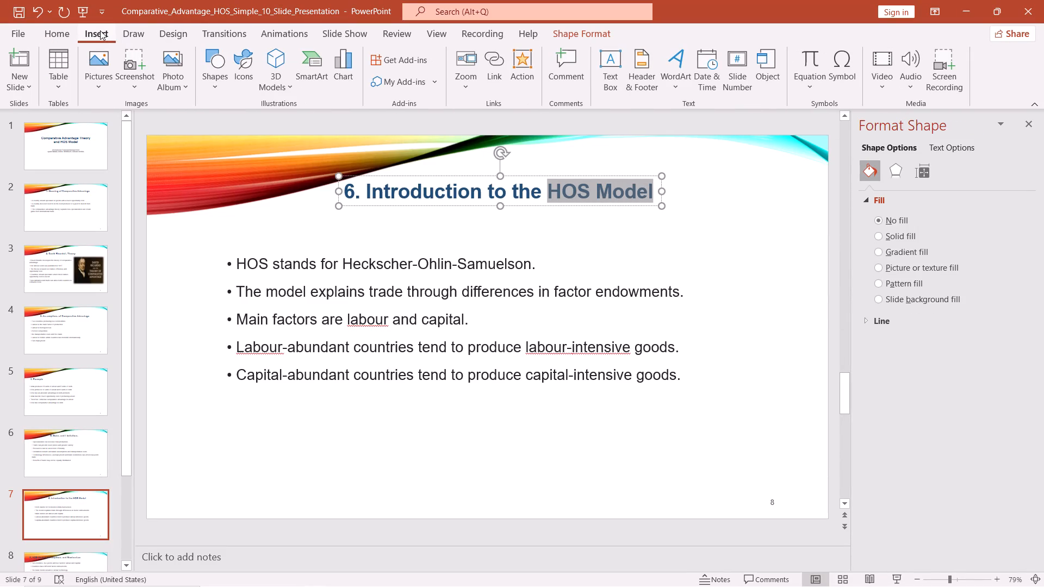
left_click(92, 70)
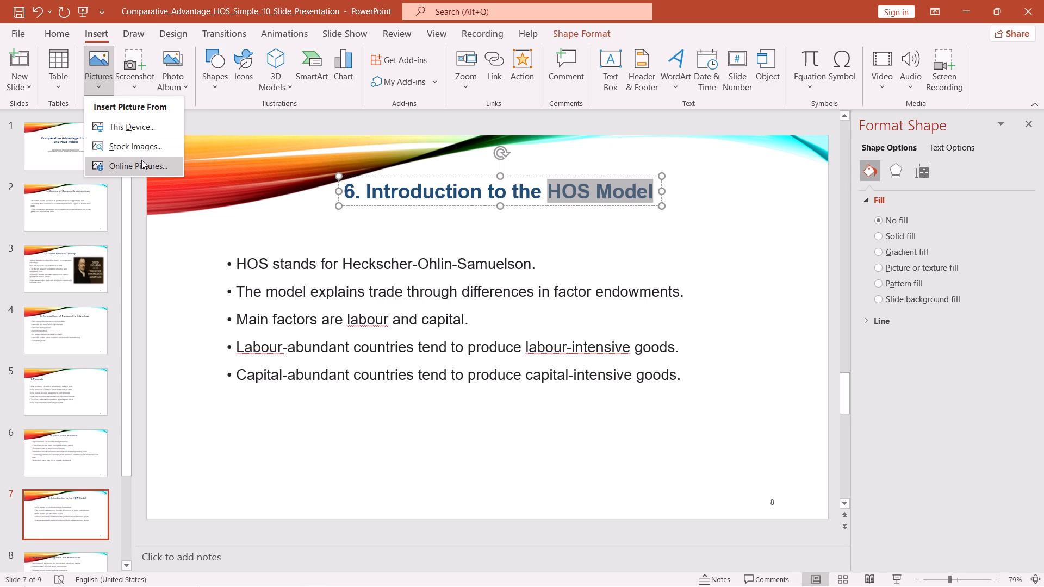
left_click(144, 165)
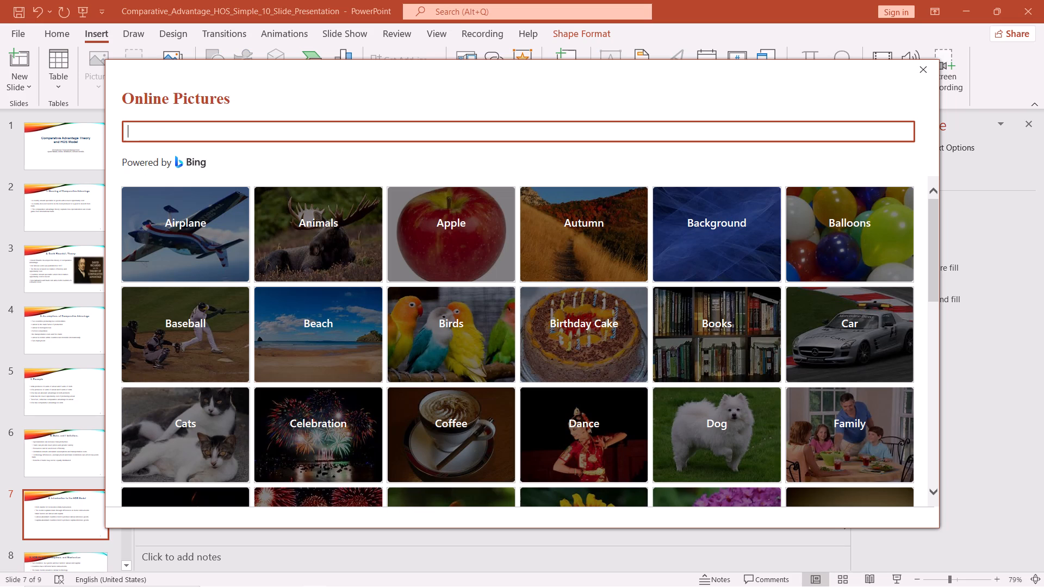
key("ctrl+v")
key("Return")
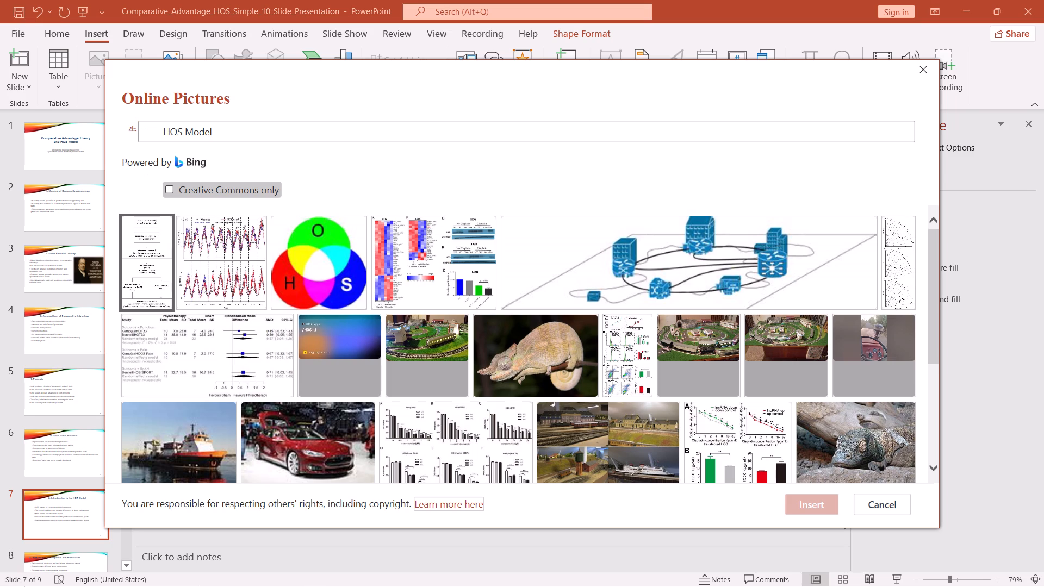
left_click(168, 195)
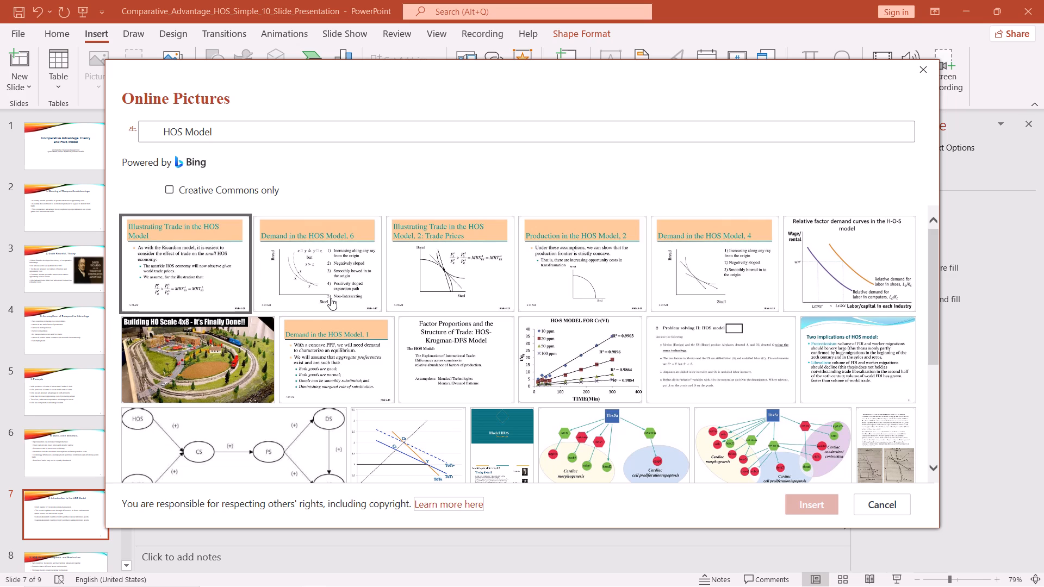
Look through the HOS Model picture results for a suitable slide 7 illustration, and close the search without inserting one.
scroll(331, 298, "down", 4)
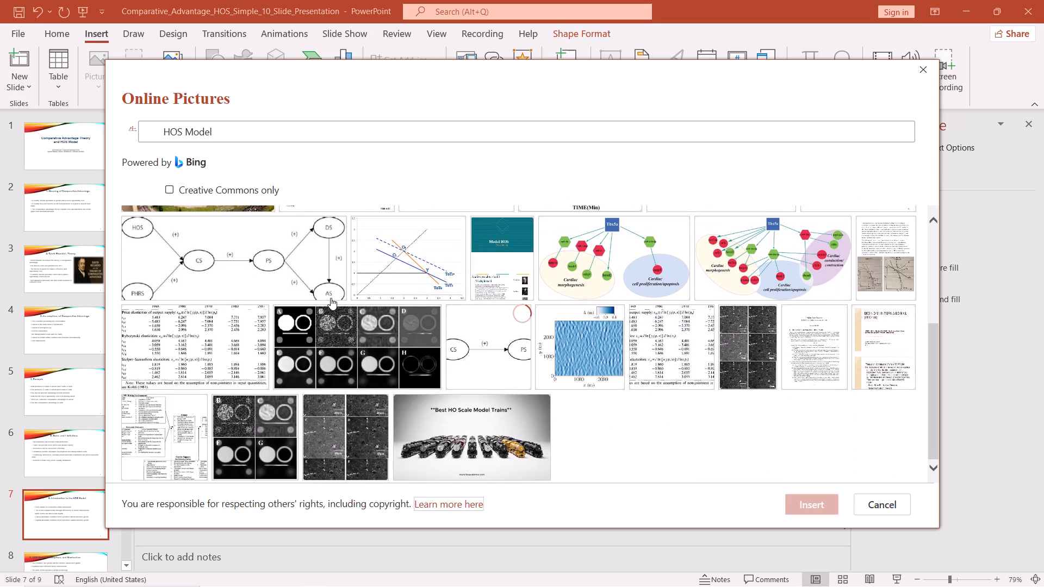
scroll(331, 298, "down", 4)
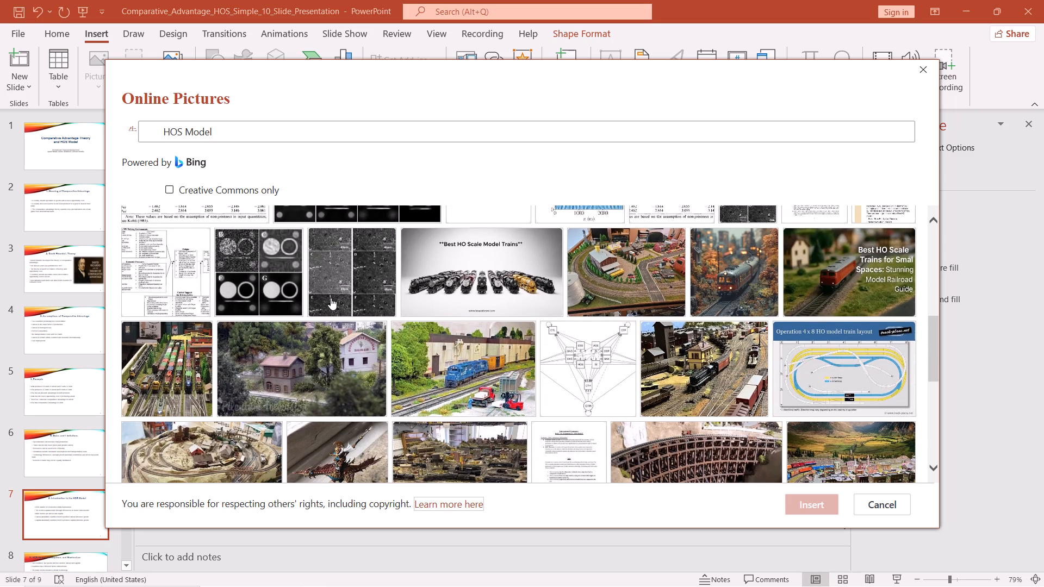
scroll(331, 298, "down", 6)
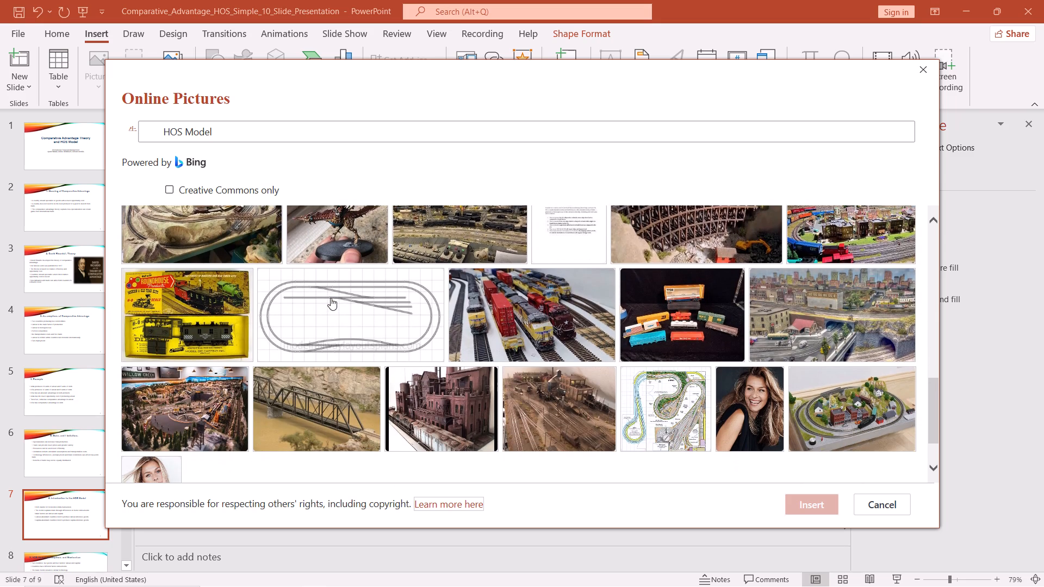
scroll(331, 298, "down", 5)
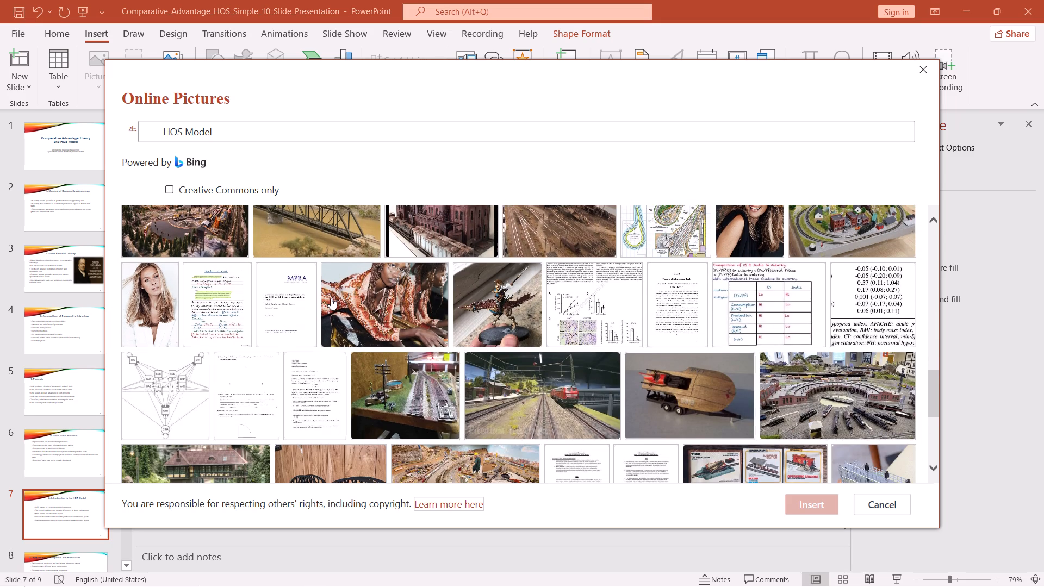
scroll(331, 298, "down", 4)
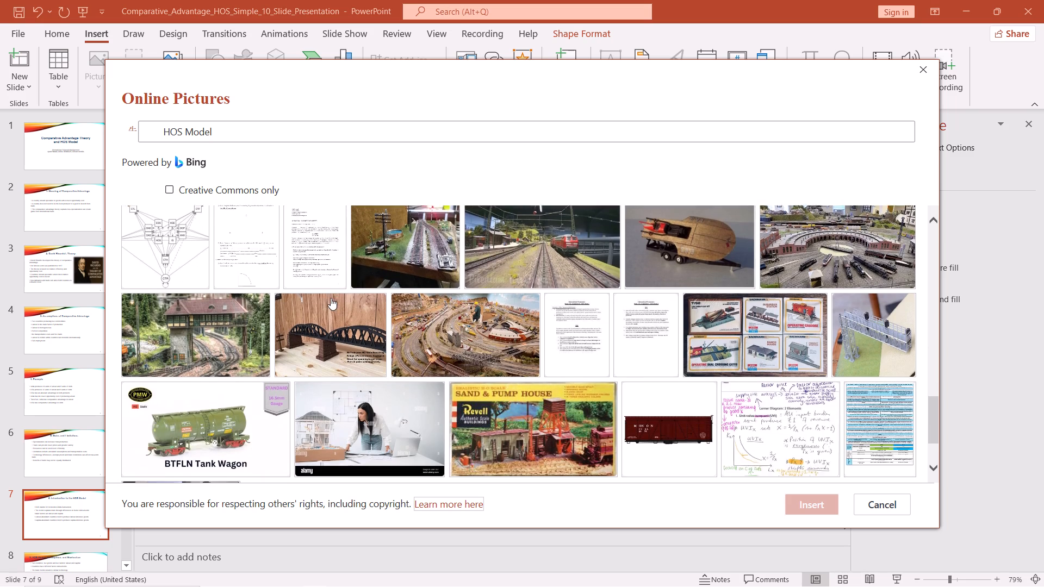
scroll(331, 298, "down", 6)
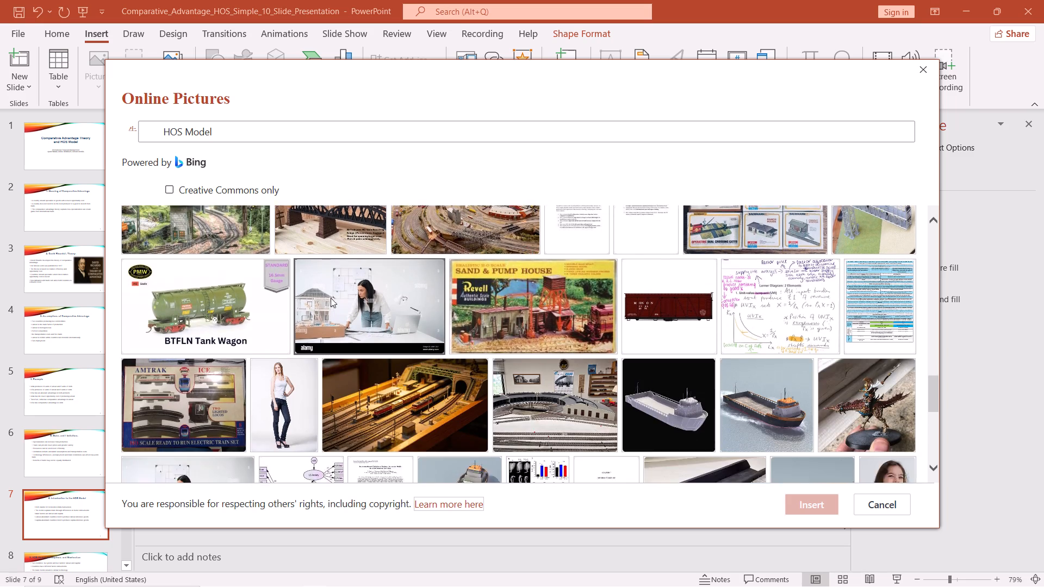
scroll(331, 298, "down", 9)
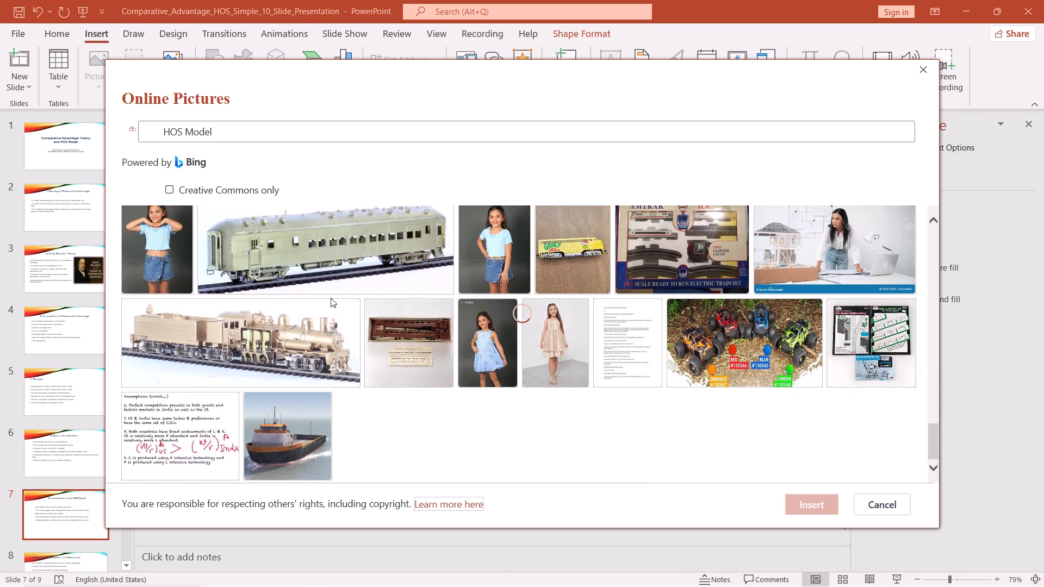
scroll(331, 298, "down", 1)
scroll(331, 298, "up", 4)
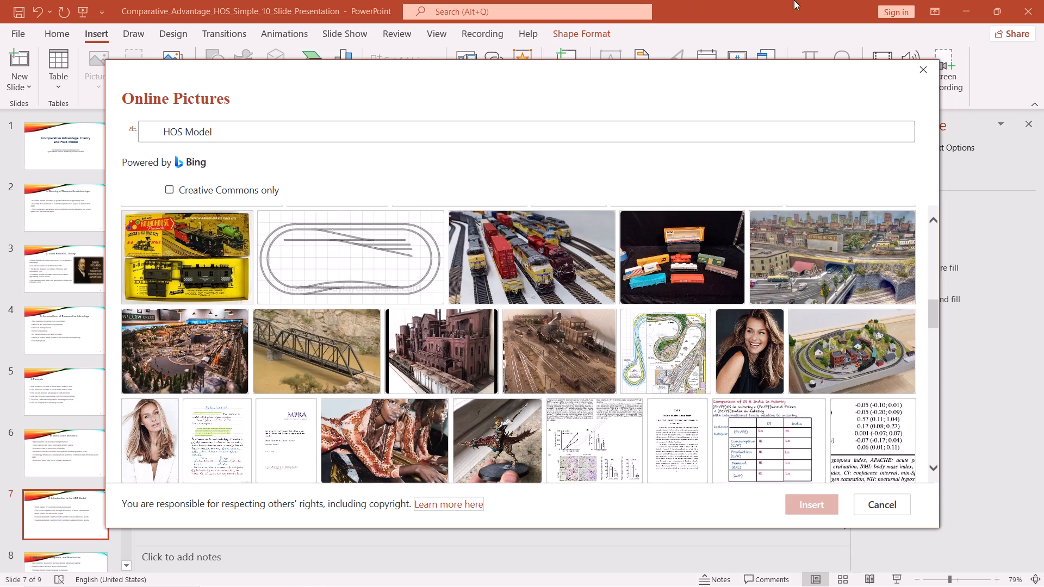
left_click(916, 76)
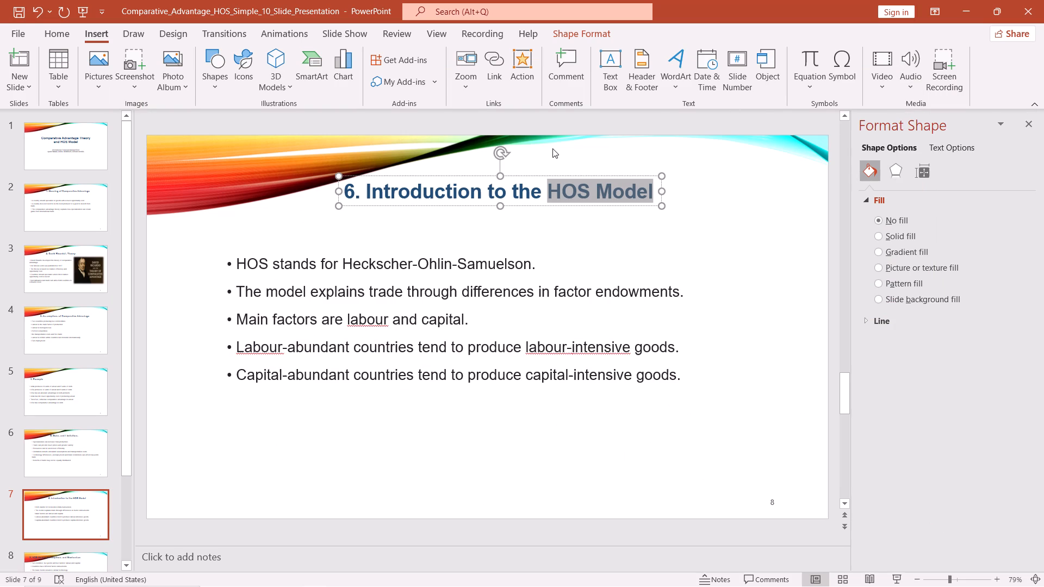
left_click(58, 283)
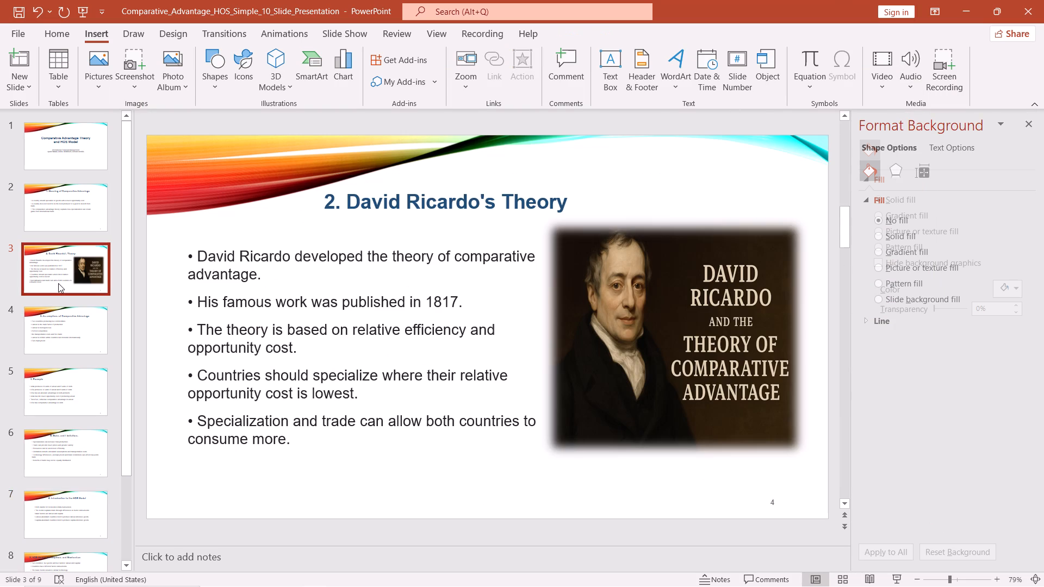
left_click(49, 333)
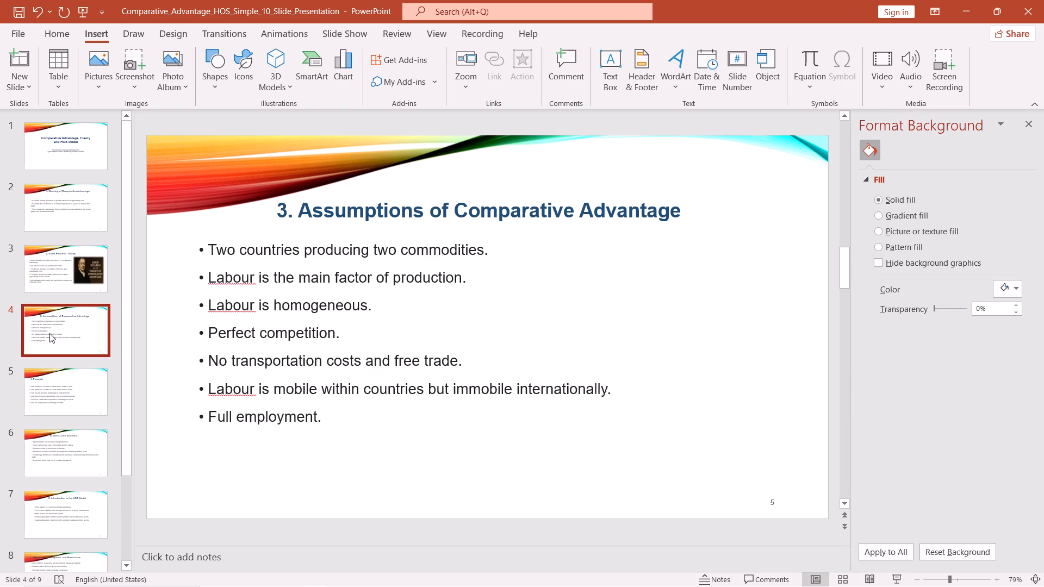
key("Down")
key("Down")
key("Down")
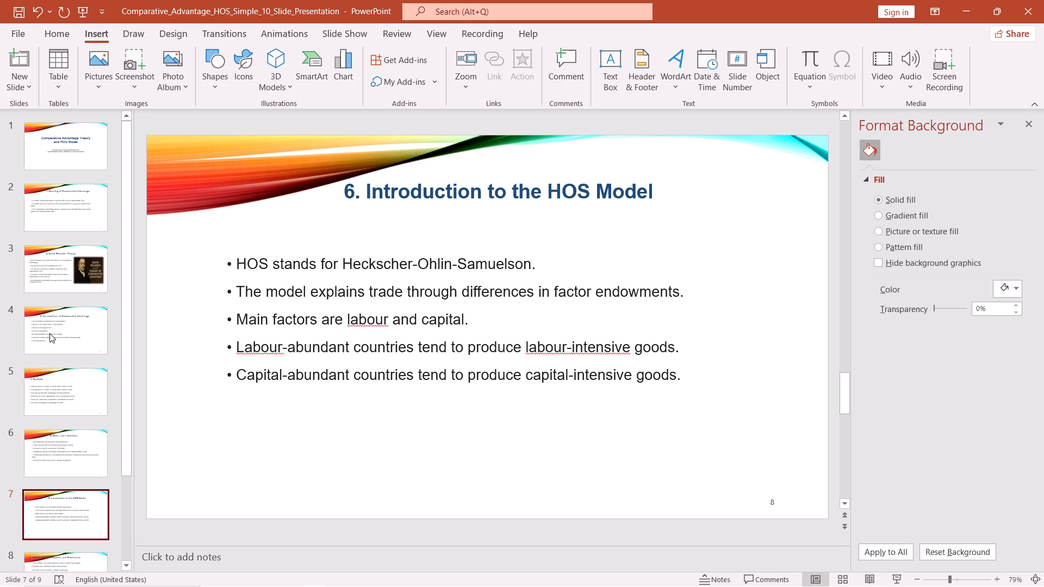
Move slide 8's "HOS Model: Assumptions and Mechanism" title rightward and slightly down, toward the slide's upper centre.
key("Down")
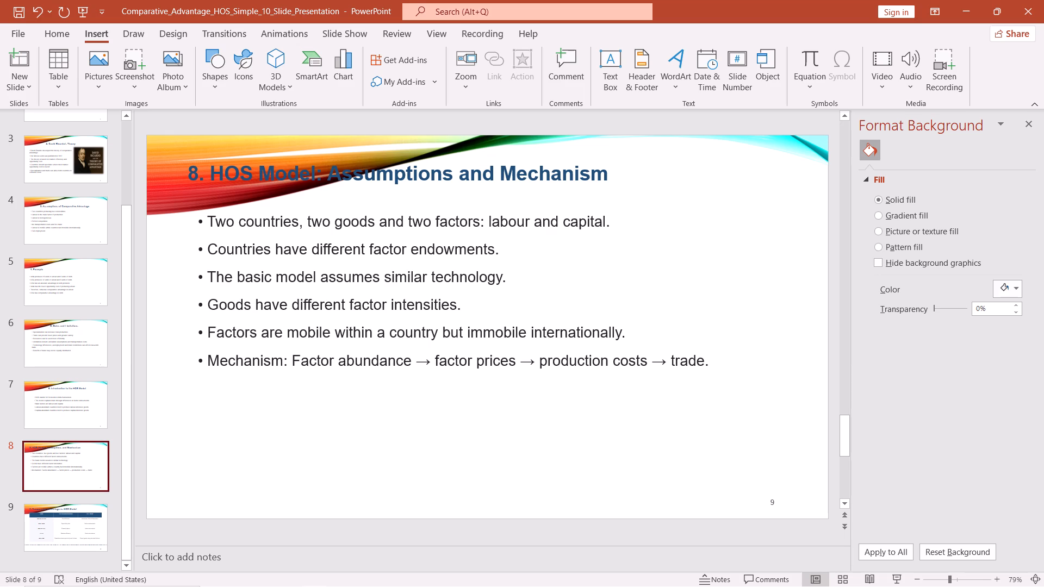
left_click(624, 174)
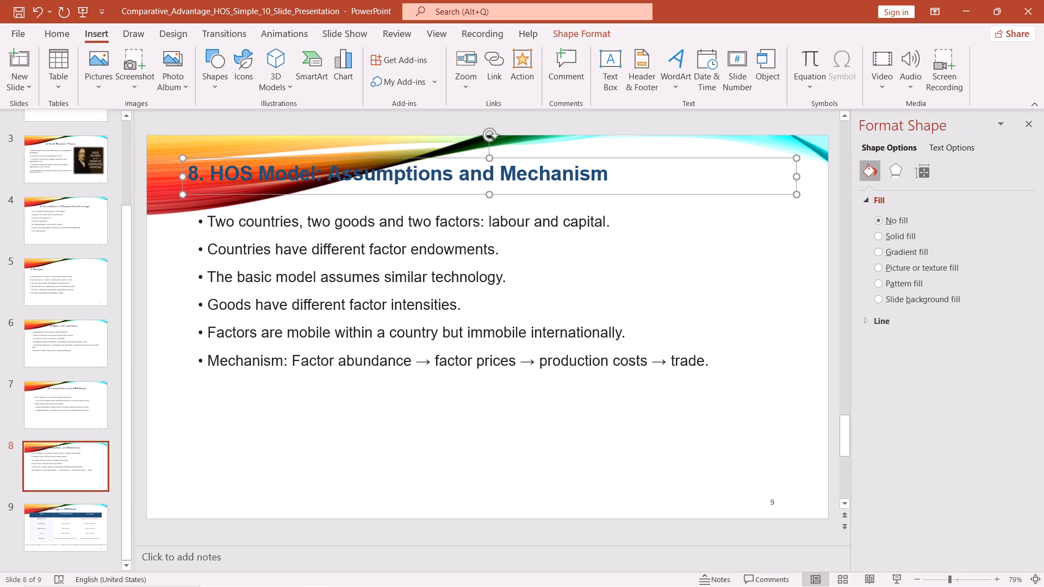
left_click_drag(638, 178, 738, 200)
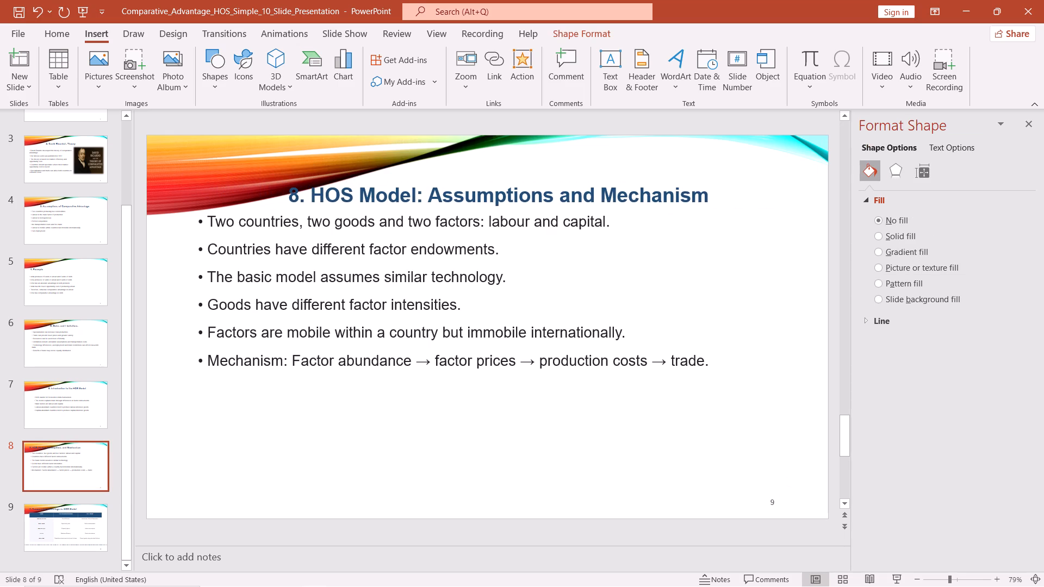
left_click_drag(738, 200, 737, 199)
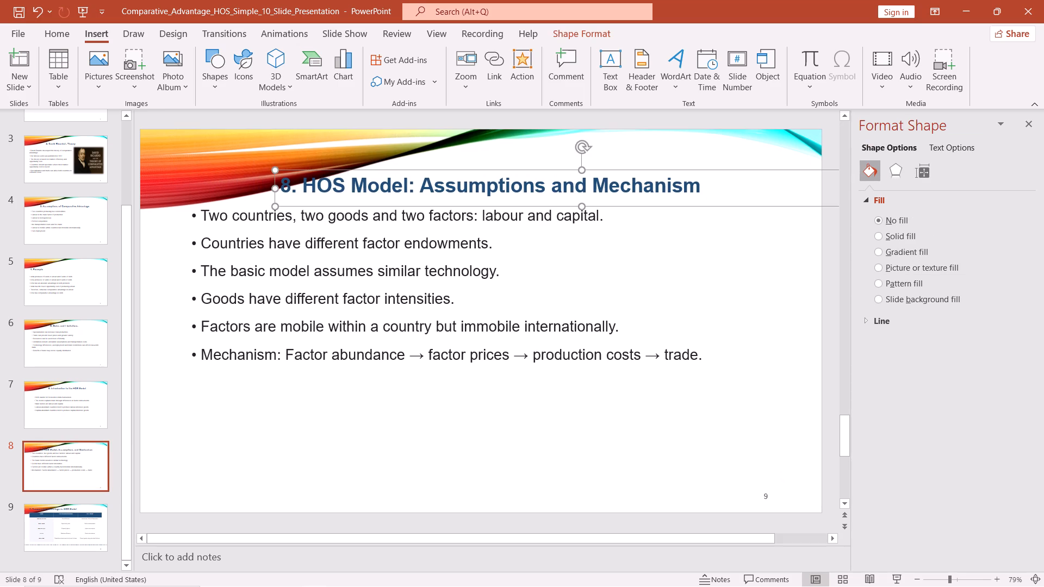
Check slide 7's title number and renumber slide 8's title as "7. HOS Model: Assumptions and Mechanism".
left_click(67, 384)
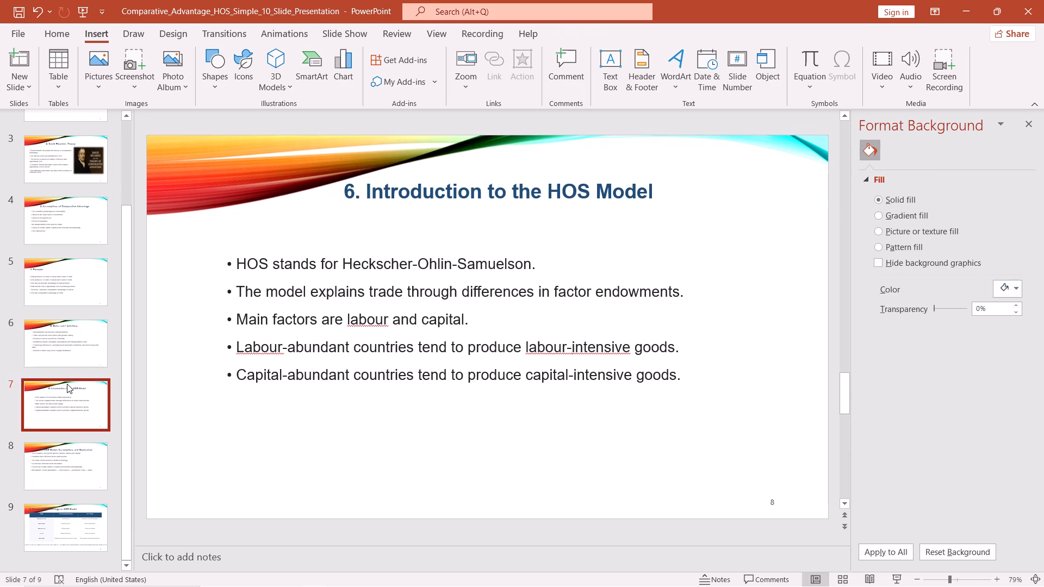
left_click(55, 450)
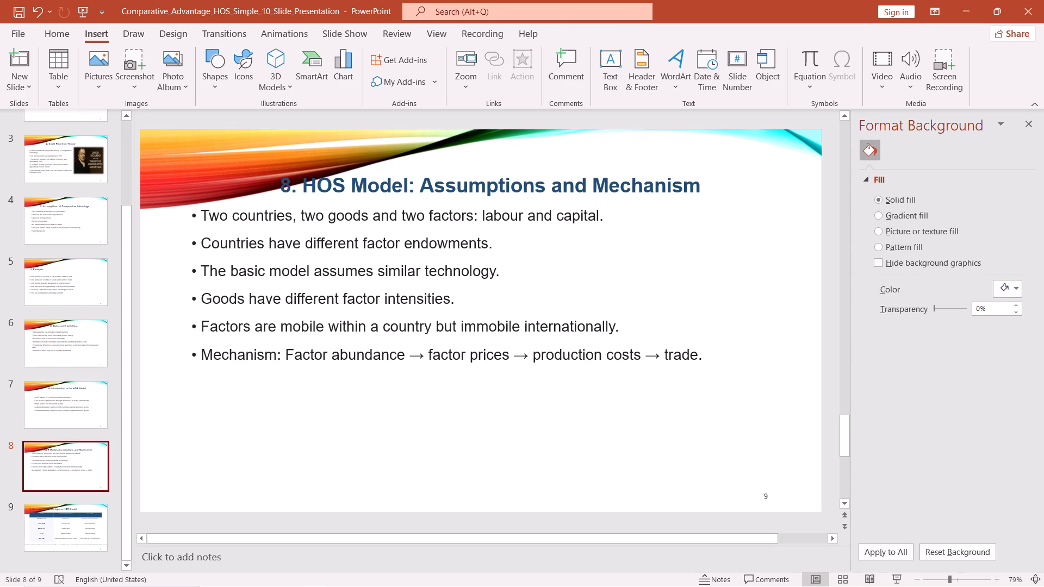
left_click(289, 186)
key("BackSpace")
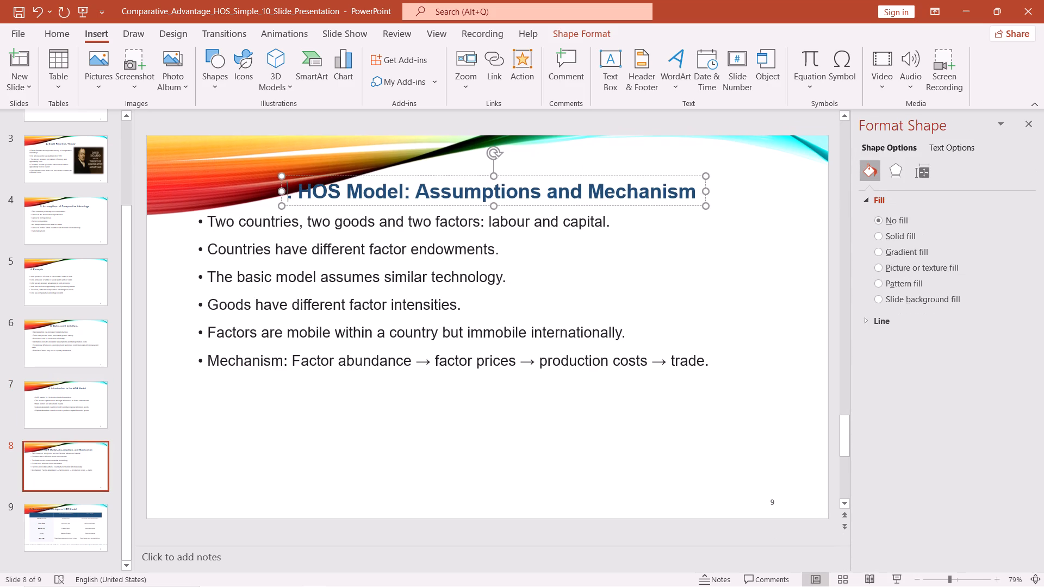
key("7")
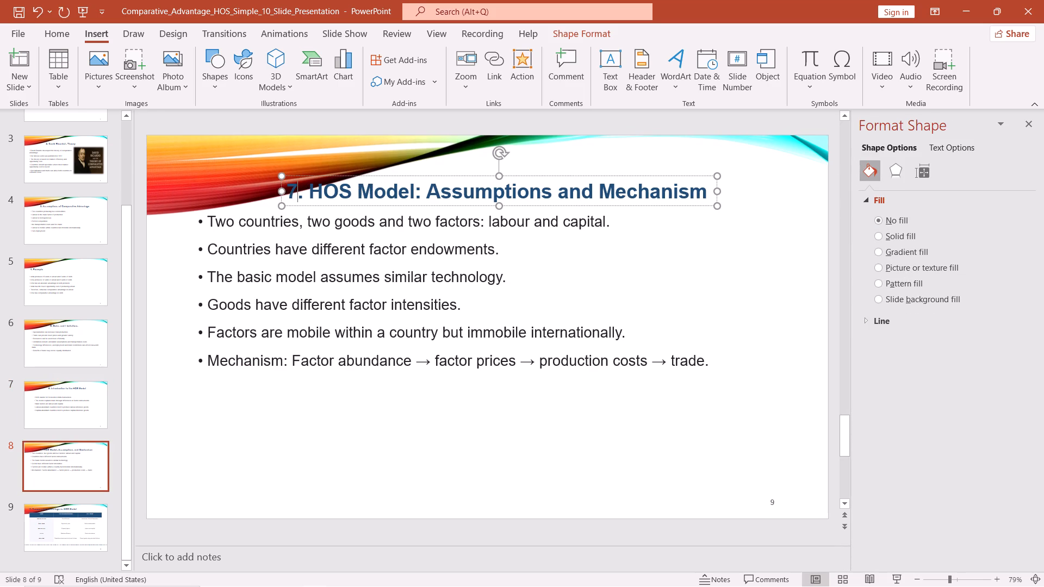
Move slide 8's bullet text box down and slightly rightward, leaving more space beneath the title.
left_click(732, 259)
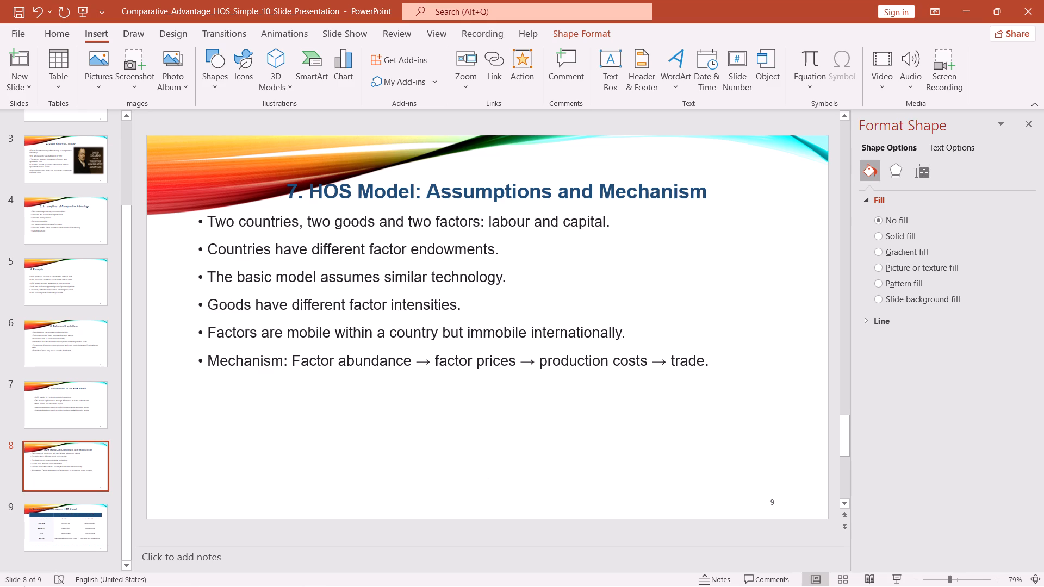
left_click_drag(732, 259, 781, 293)
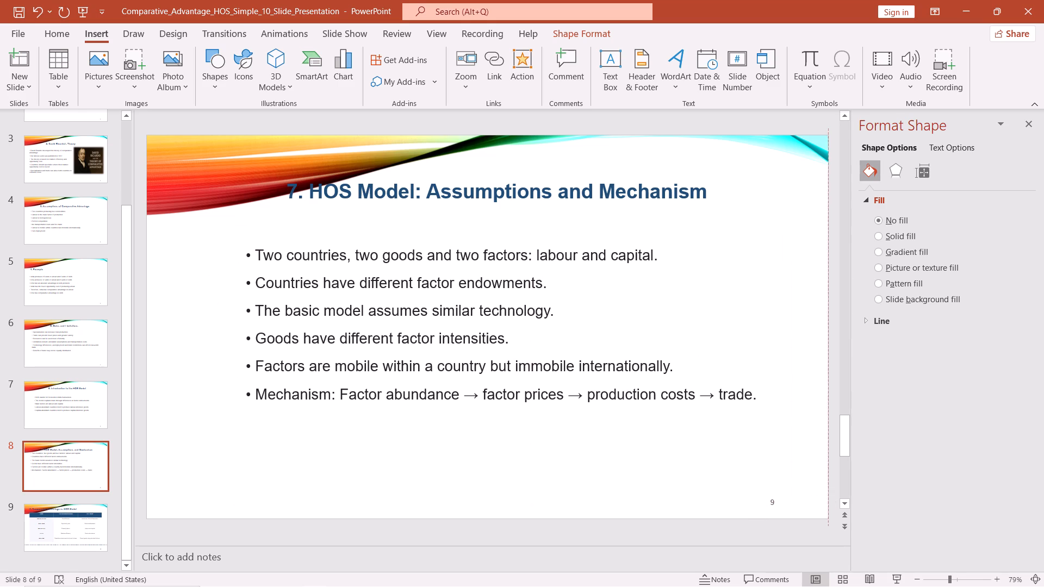
left_click_drag(781, 293, 762, 289)
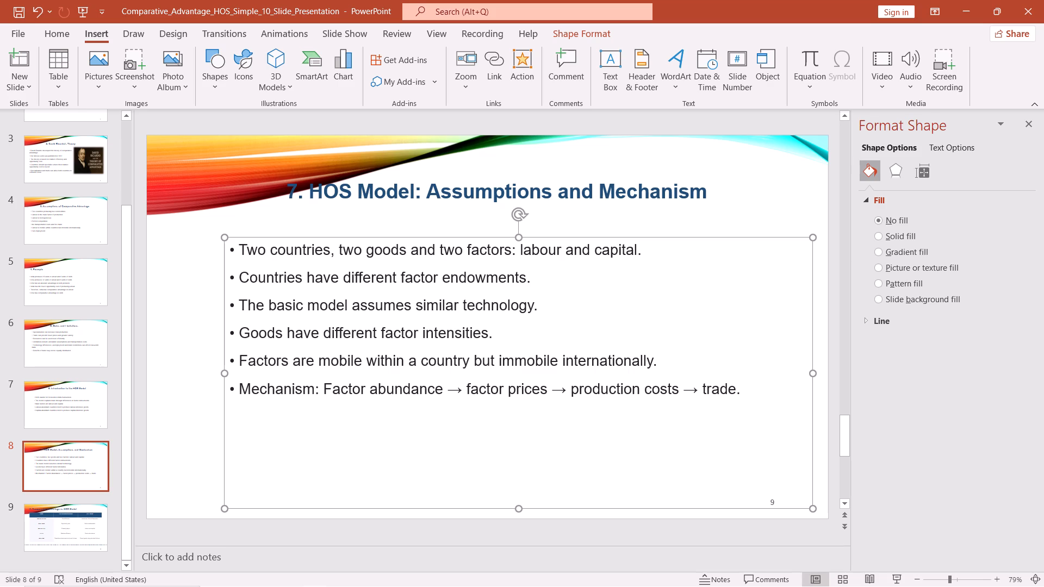
Move slide 9's "Comparative Advantage vs HOS Model" title rightward so it sits near the upper centre, just above the table.
scroll(70, 427, "down", 1)
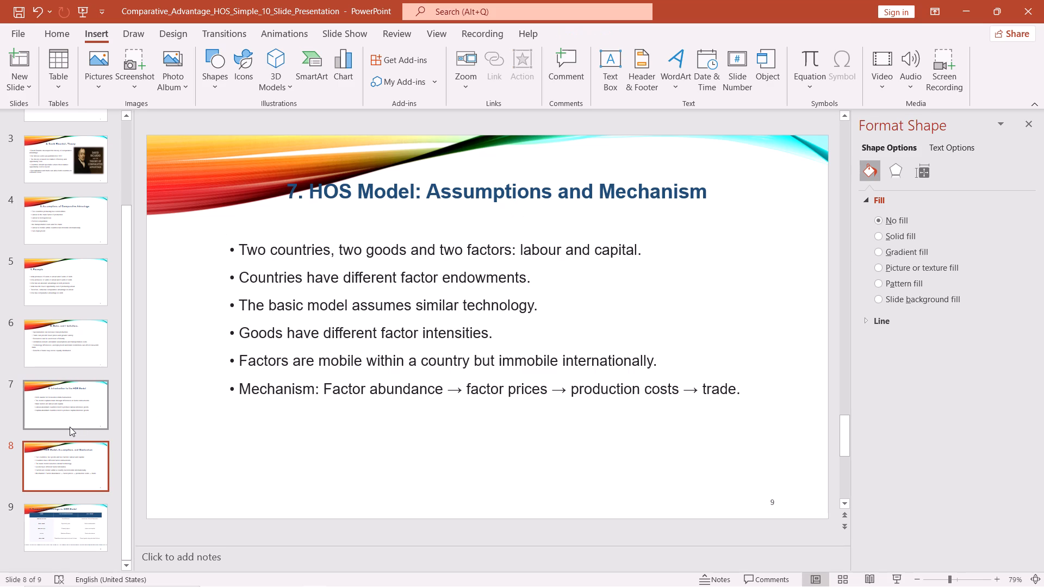
scroll(70, 427, "down", 1)
left_click(61, 530)
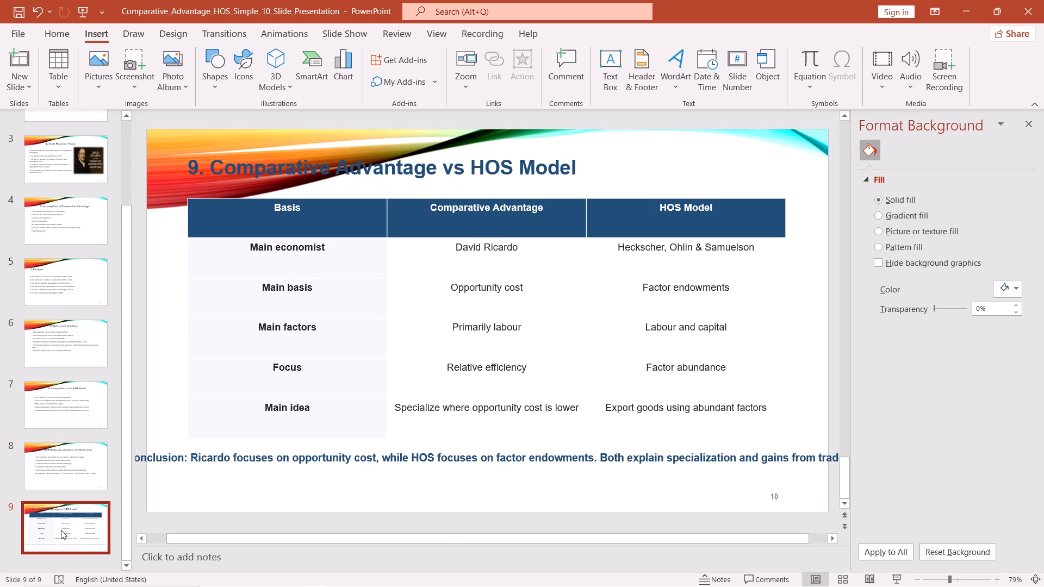
left_click(655, 164)
left_click_drag(655, 164, 731, 153)
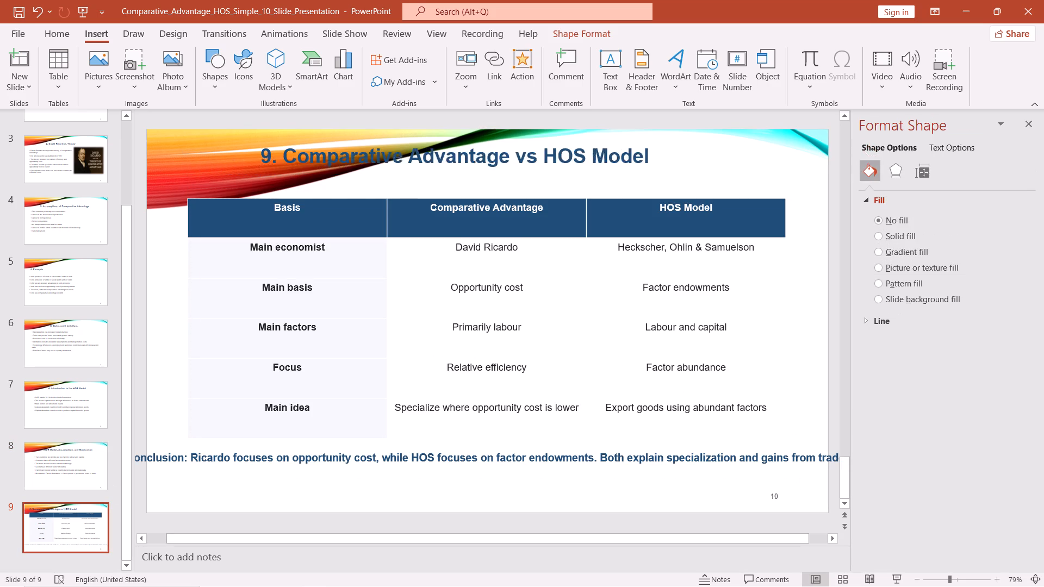
left_click_drag(731, 153, 802, 167)
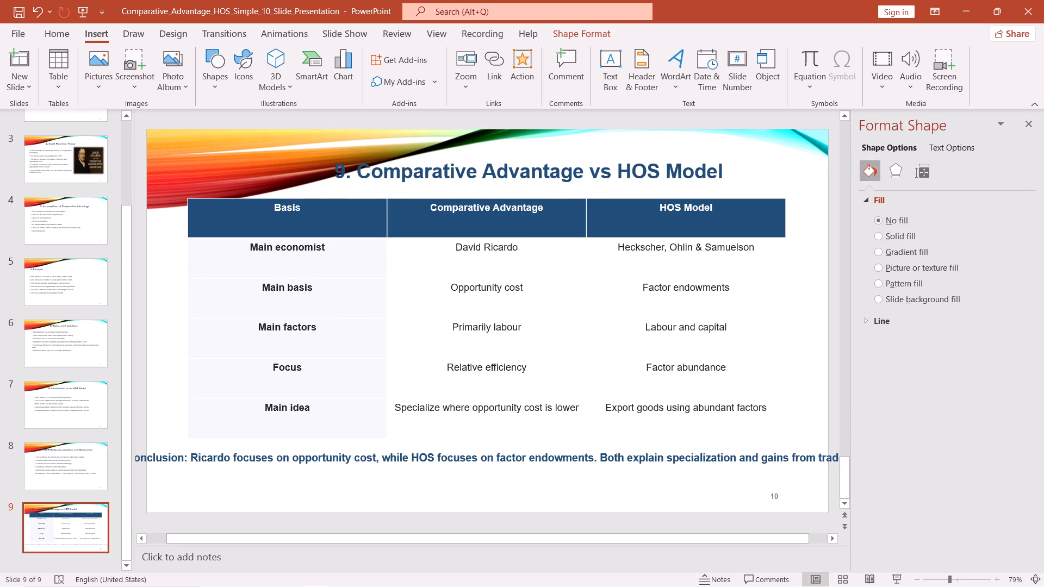
left_click_drag(802, 167, 795, 166)
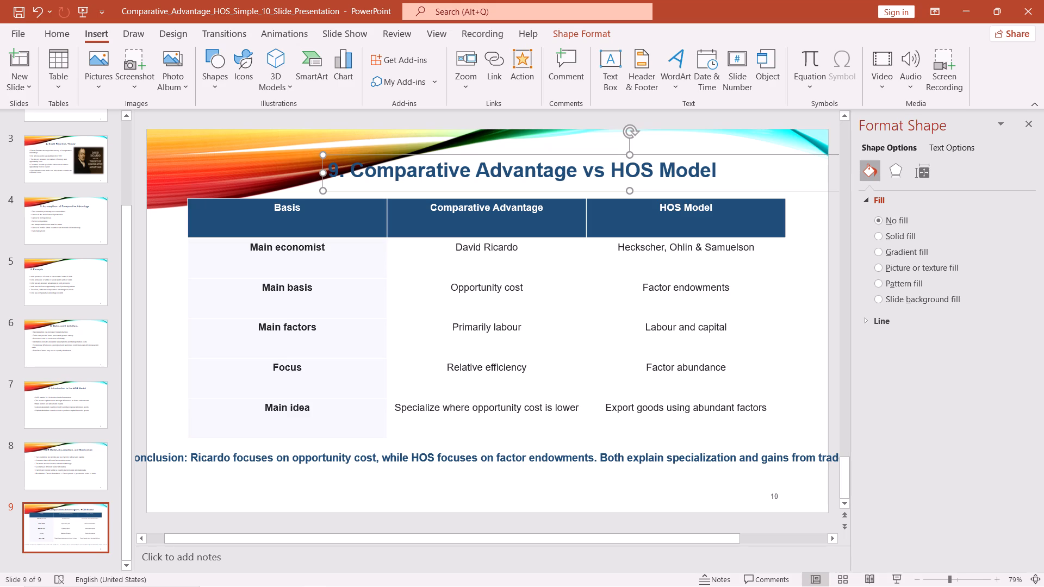
Renumber slide 9's title as "8. Comparative Advantage vs HOS Model".
left_click(340, 173)
key("BackSpace")
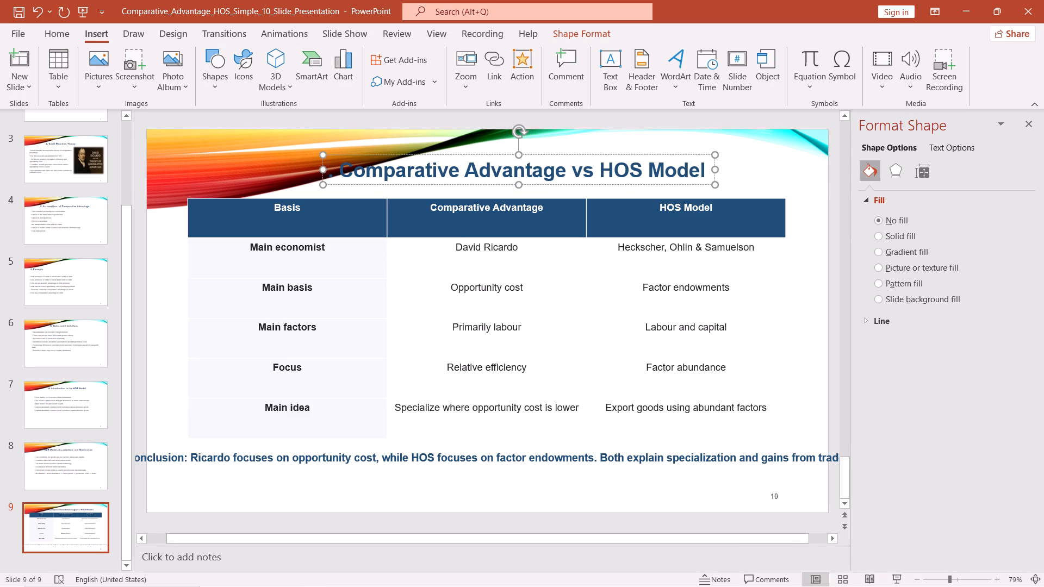
key("8")
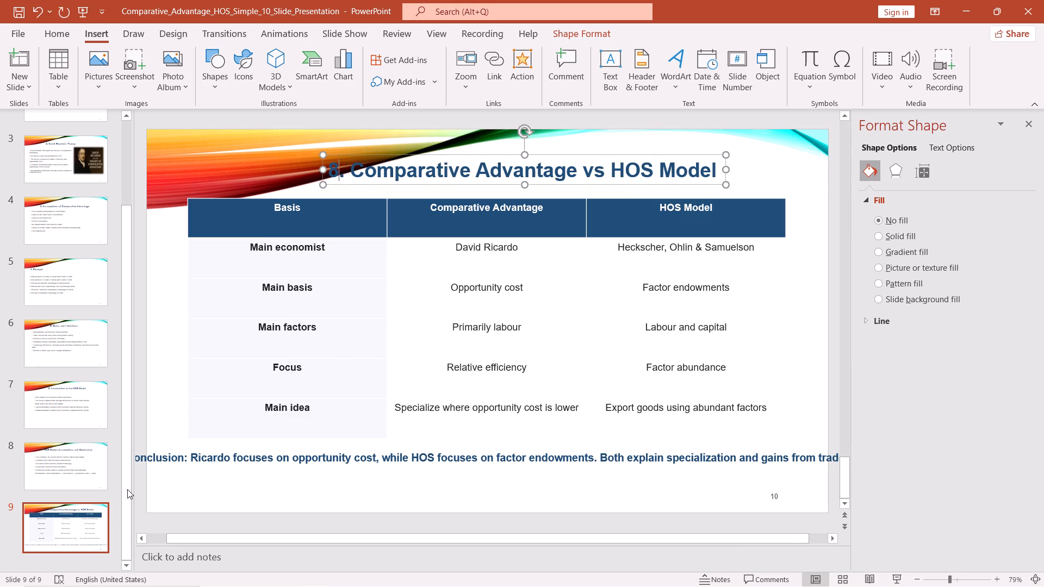
Narrow slide 9's conclusion text box so its text wraps onto two lines, and place it centrally below the table.
scroll(88, 475, "down", 2)
left_click(177, 461)
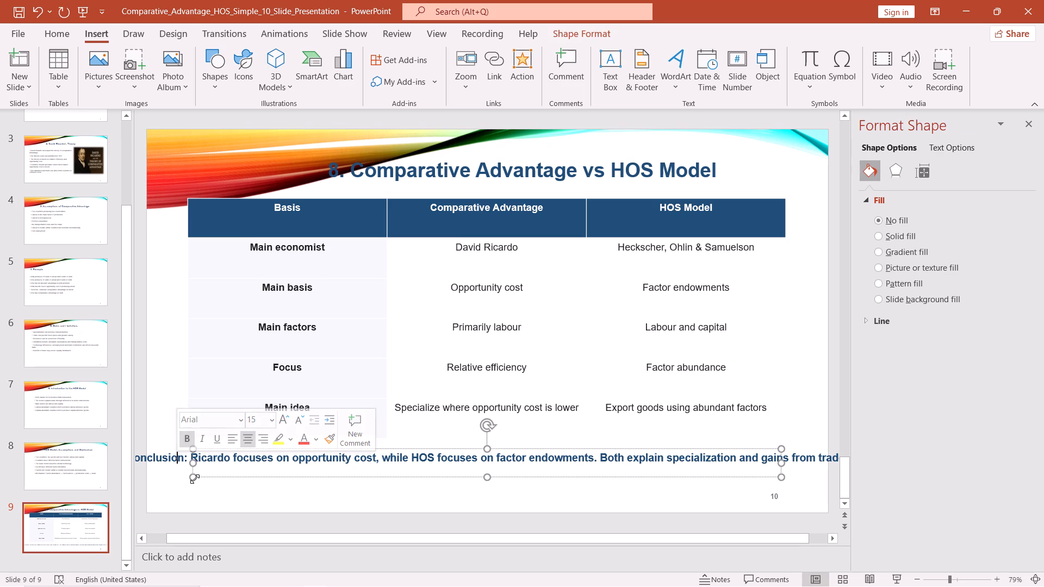
left_click(165, 460)
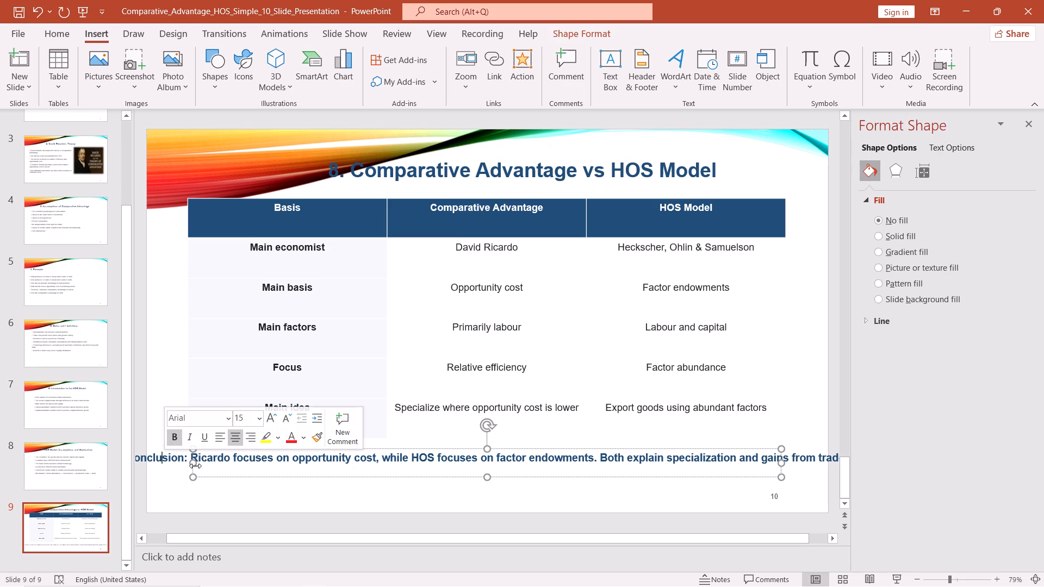
left_click_drag(195, 466, 266, 466)
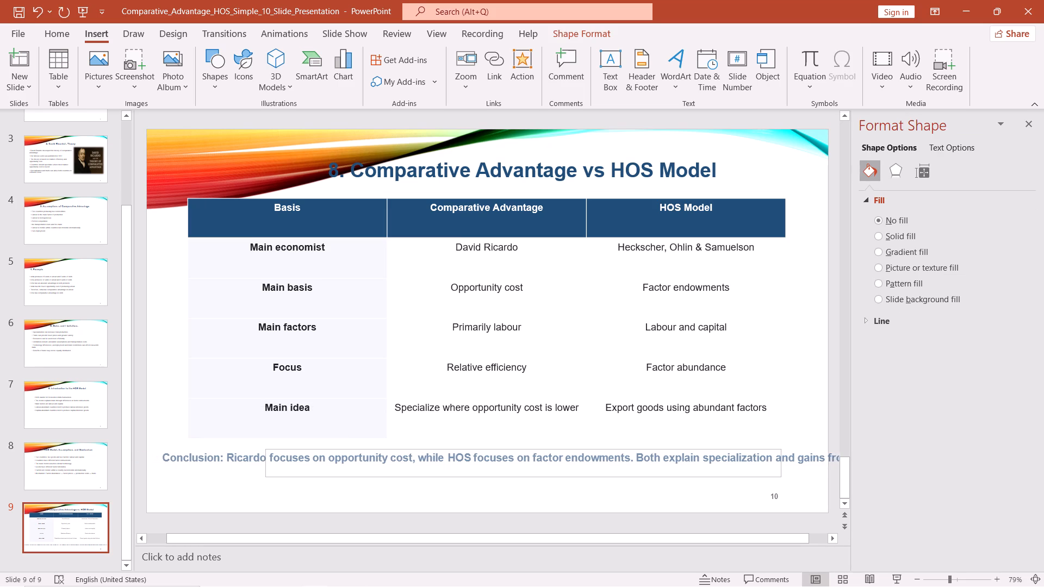
left_click_drag(266, 466, 265, 473)
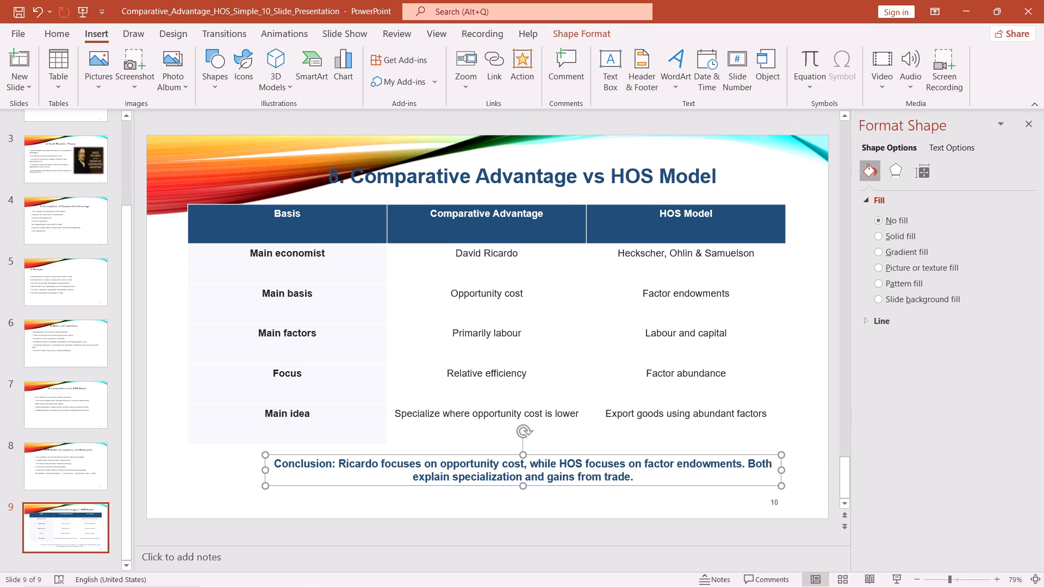
left_click_drag(265, 474, 207, 478)
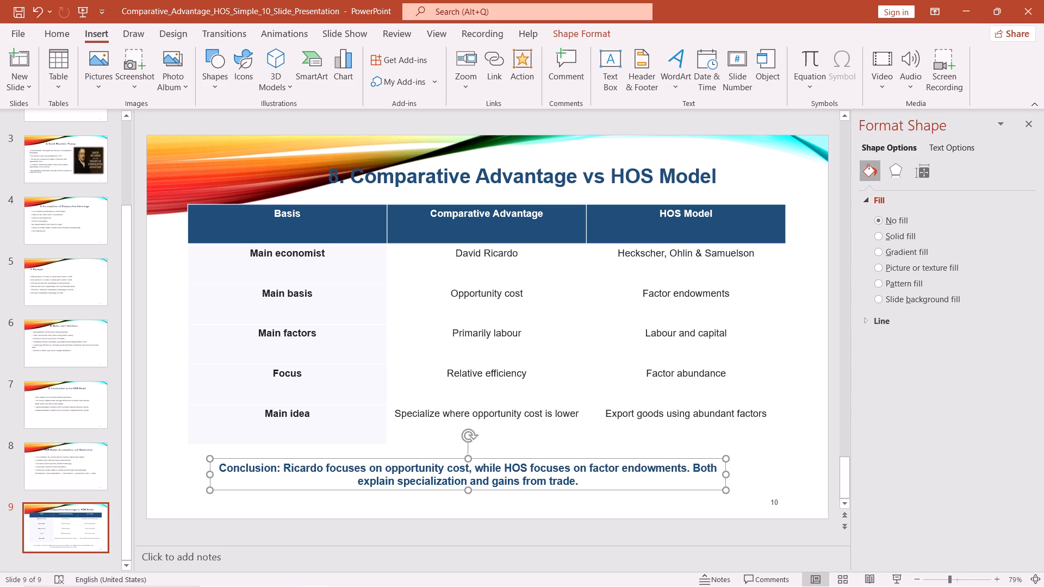
right_click(650, 472)
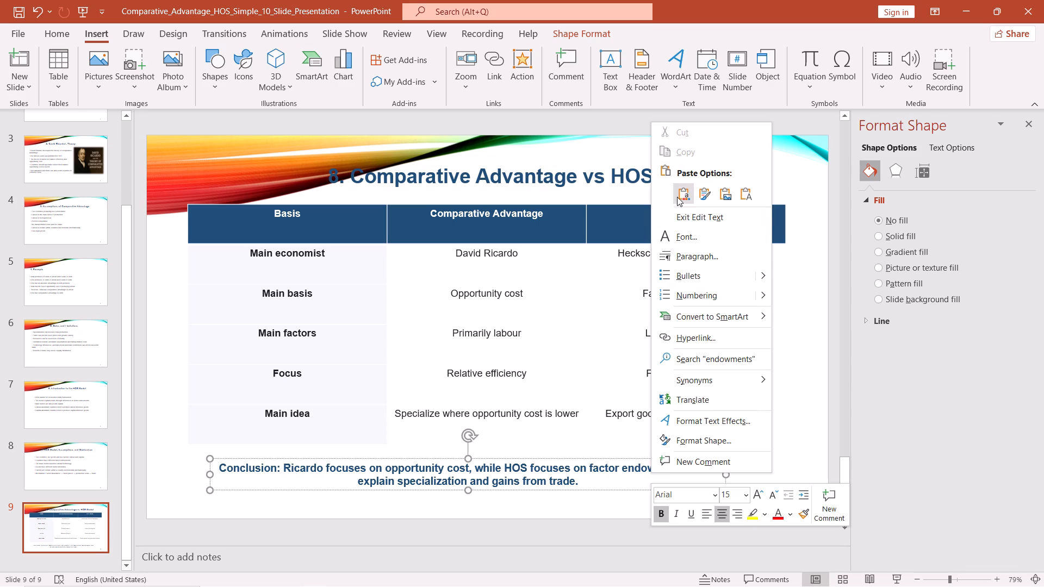
left_click(370, 522)
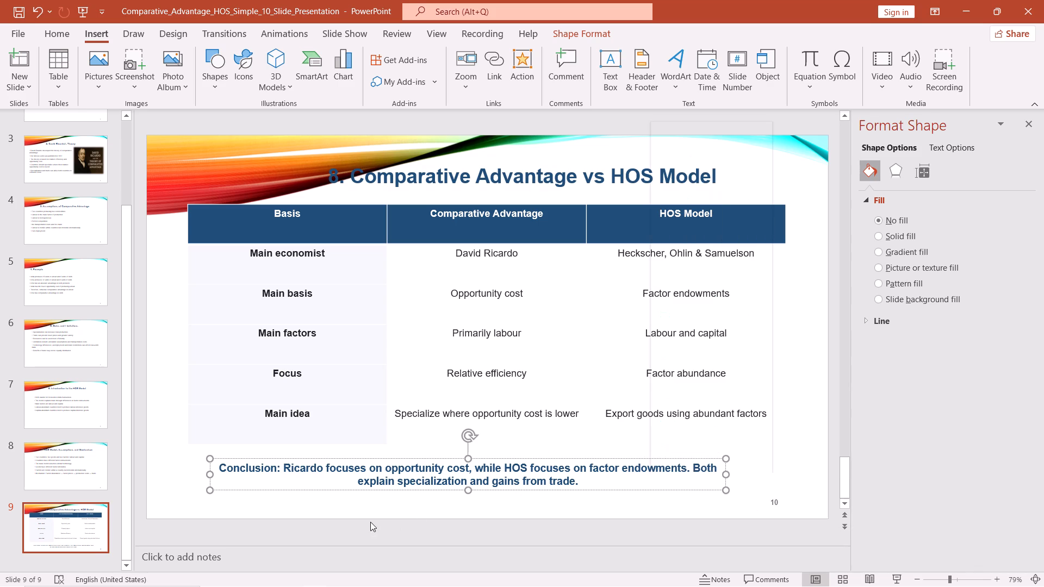
left_click_drag(216, 469, 244, 463)
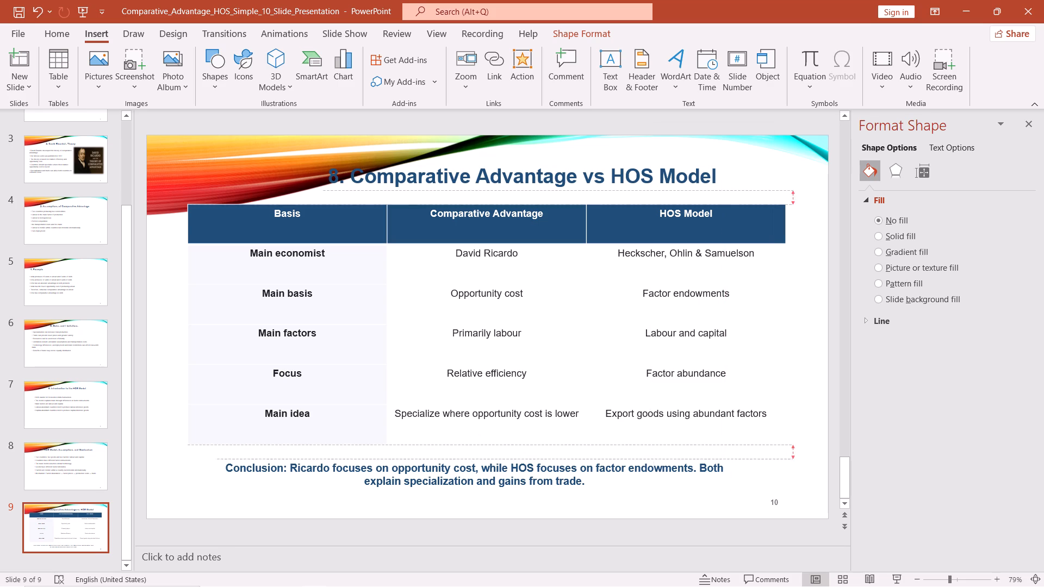
left_click_drag(244, 463, 222, 477)
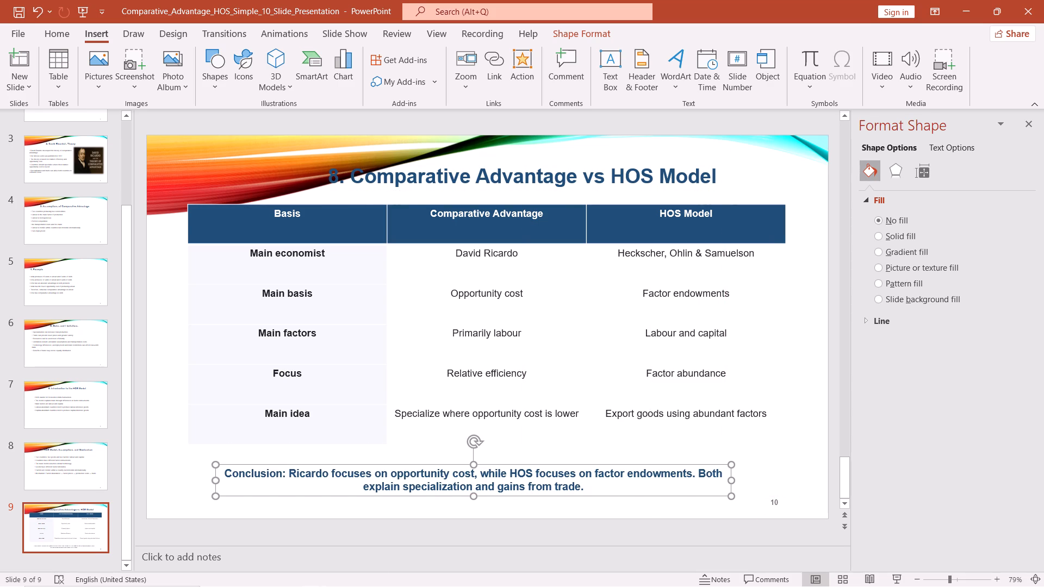
Copy the whole conclusion sentence below slide 9's table and delete it from its text box.
left_click_drag(225, 473, 599, 476)
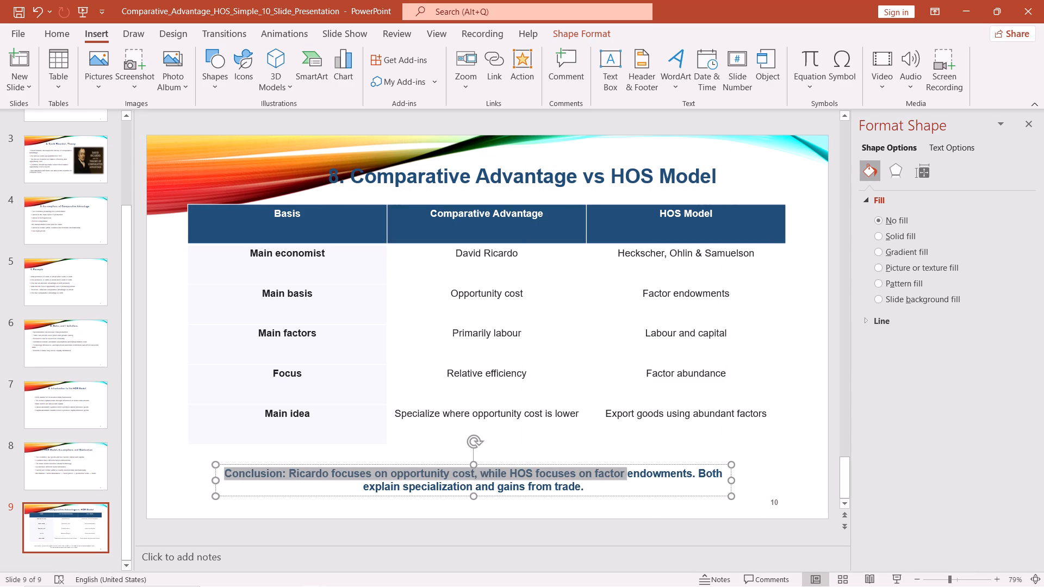
left_click_drag(599, 476, 605, 485)
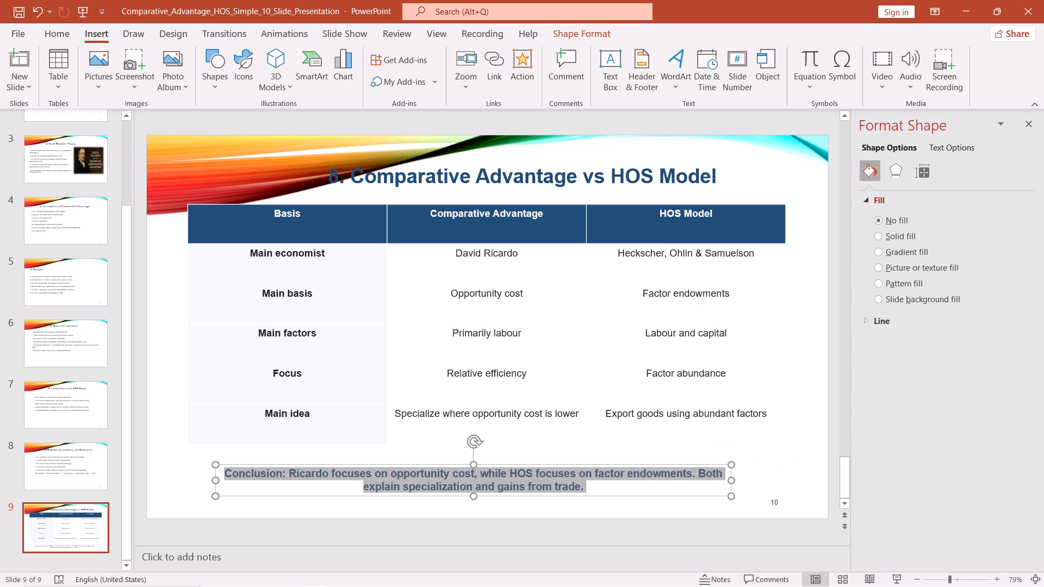
key("ctrl+c")
key("BackSpace")
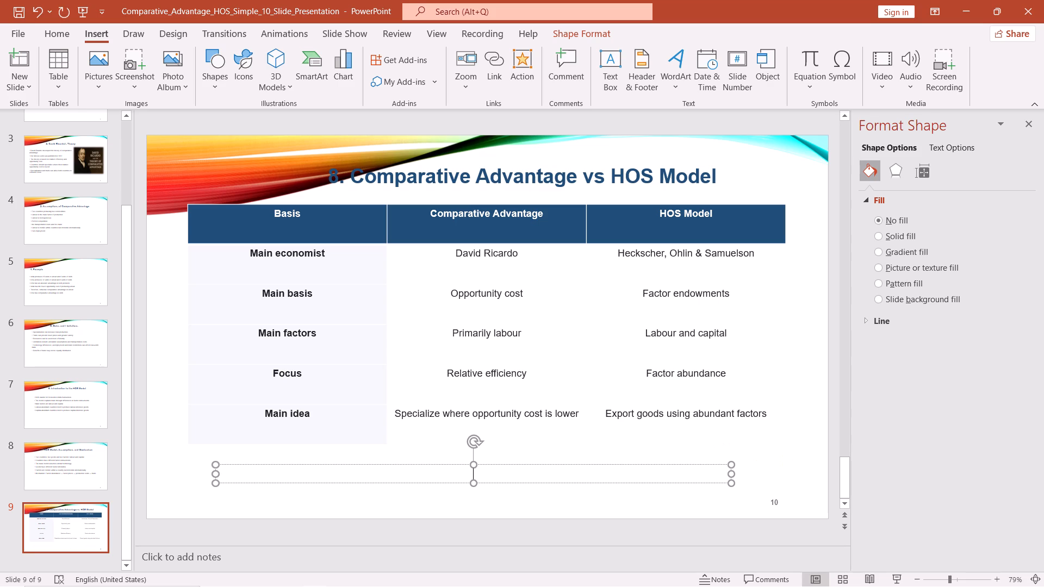
Duplicate slide 9 to add a tenth slide with the same design.
left_click(79, 509)
left_click(8, 82)
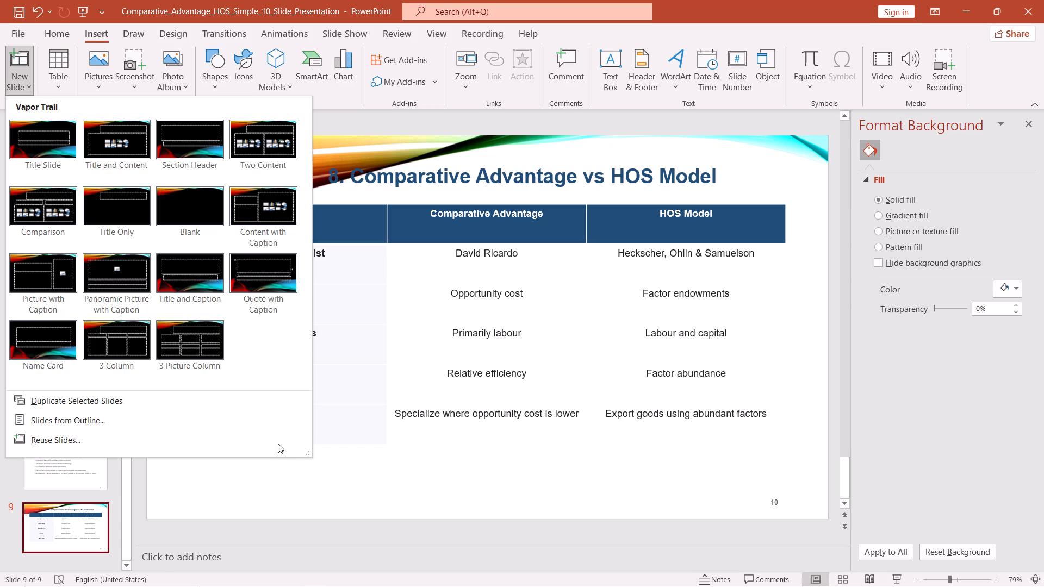
left_click(258, 404)
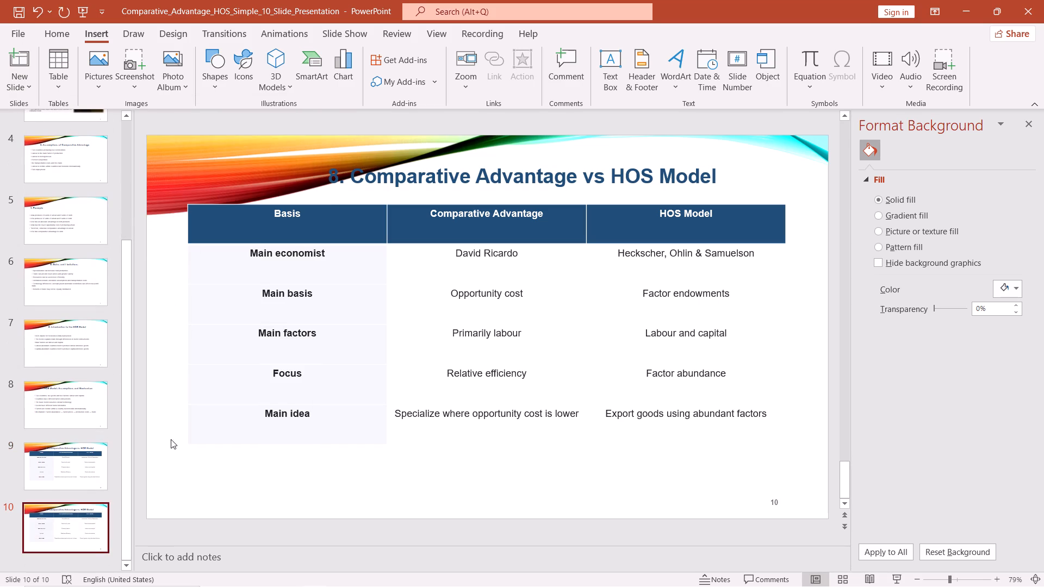
Shrink the comparison table on slide 10 to about a quarter of its width by pulling in its right edge.
left_click(79, 530)
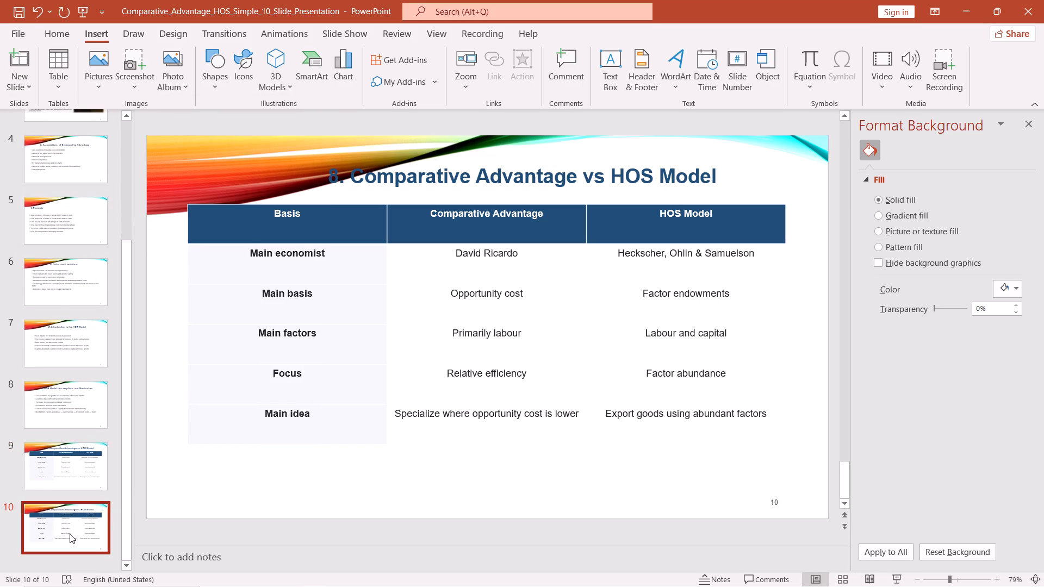
left_click(70, 534)
right_click(478, 240)
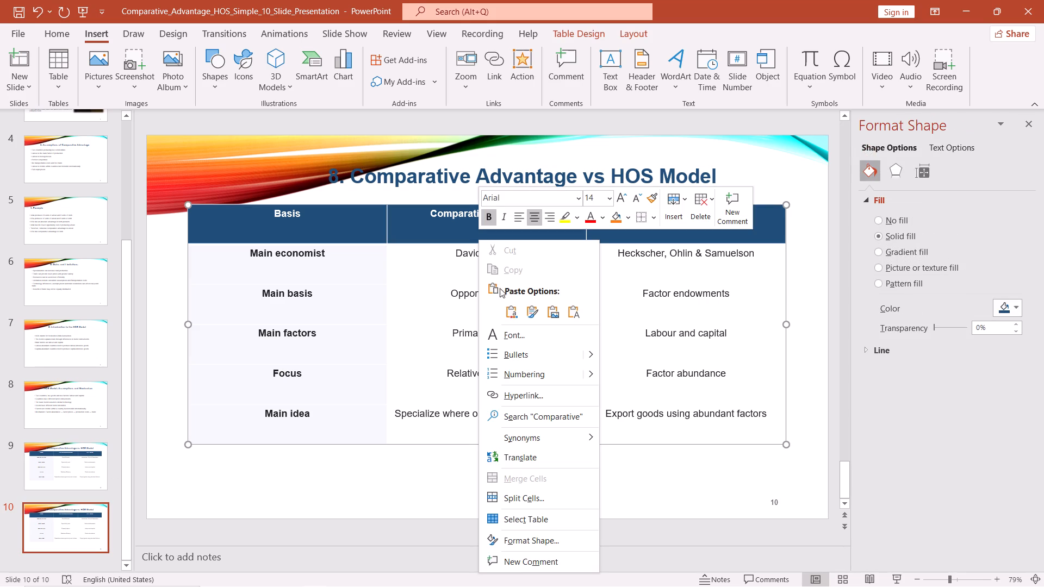
left_click(466, 298)
right_click(617, 252)
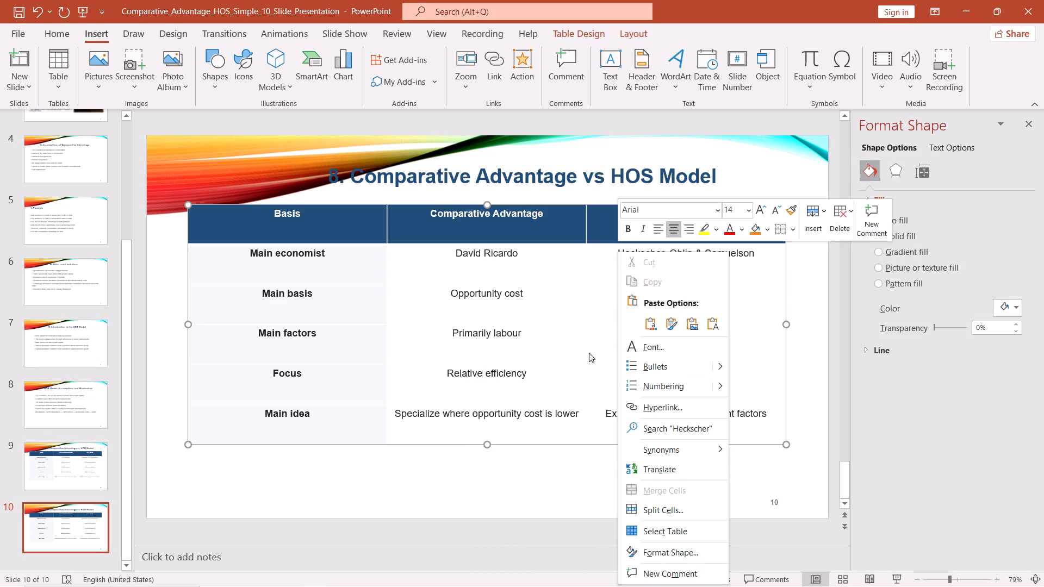
left_click_drag(571, 353, 785, 327)
left_click_drag(785, 327, 342, 351)
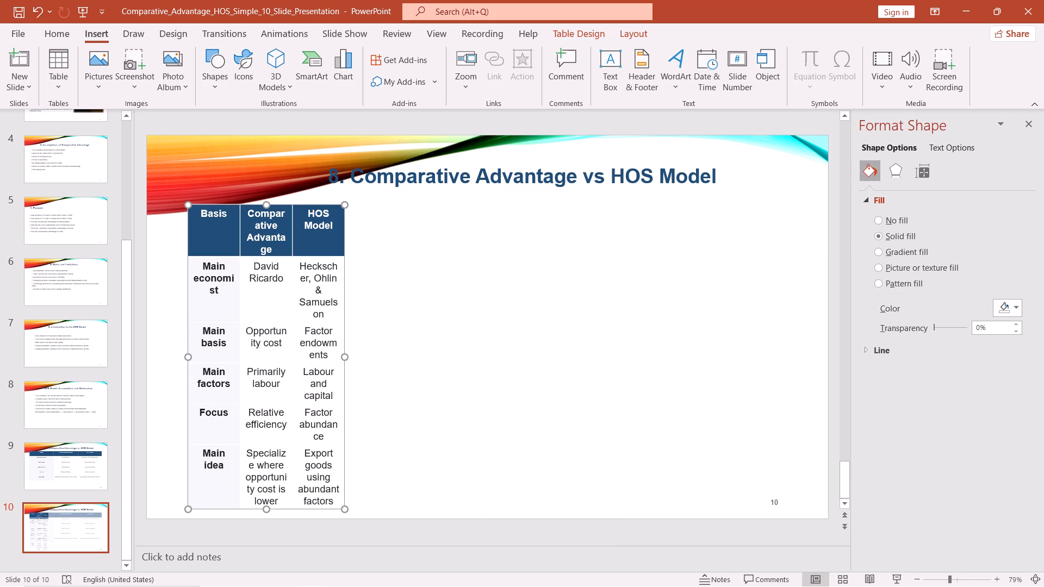
Delete the whole "8. Comparative Advantage vs HOS Model" title text from slide 10.
right_click(480, 171)
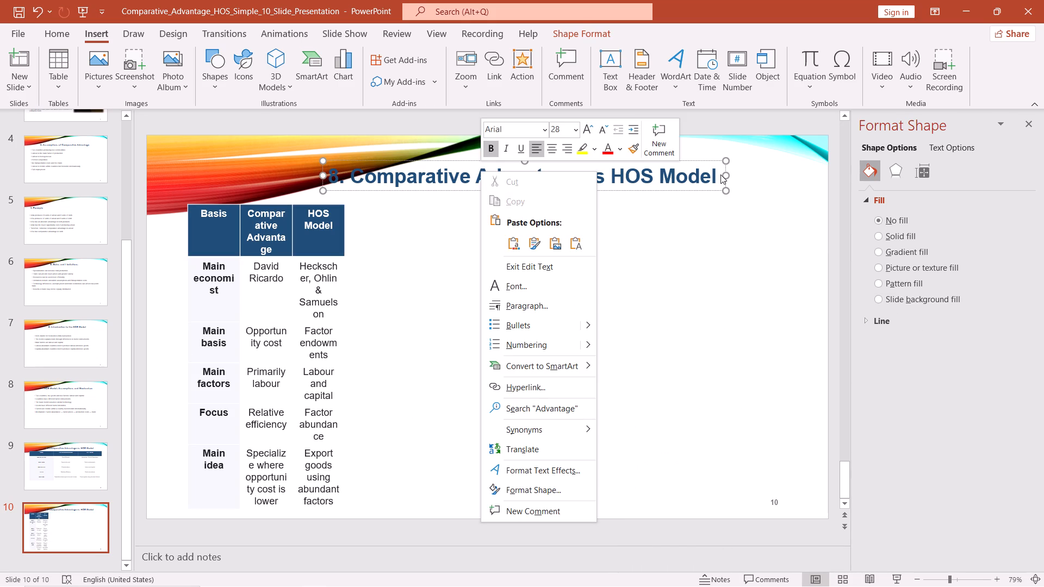
left_click_drag(720, 174, 719, 179)
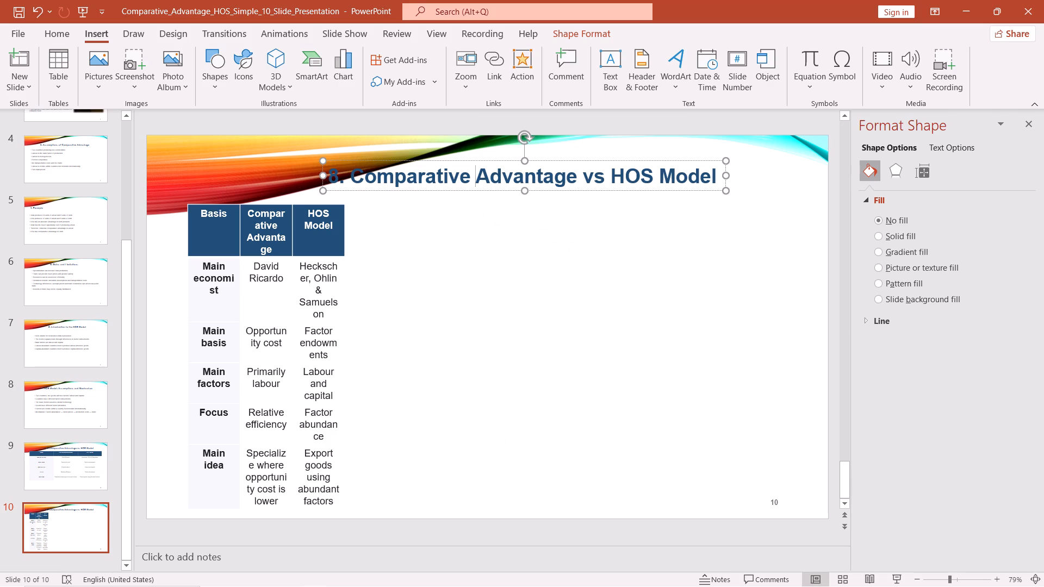
left_click_drag(719, 179, 715, 179)
left_click_drag(715, 179, 391, 186)
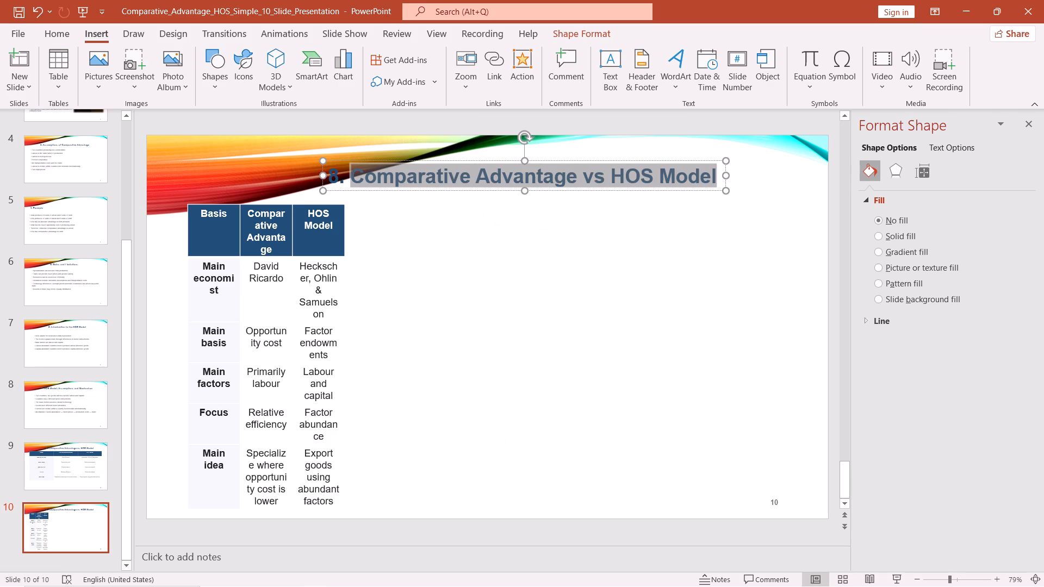
left_click_drag(391, 186, 320, 189)
key("BackSpace")
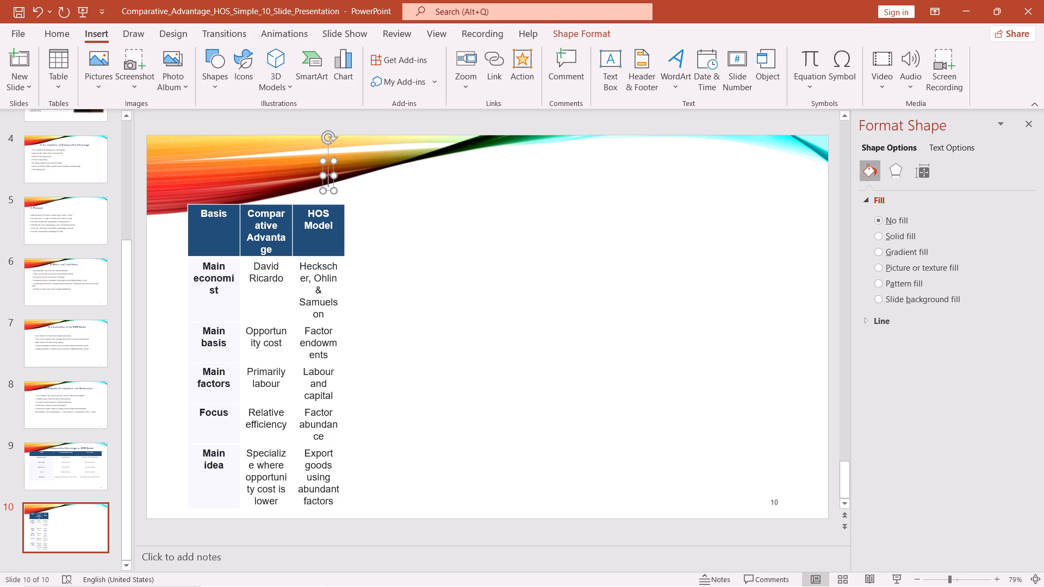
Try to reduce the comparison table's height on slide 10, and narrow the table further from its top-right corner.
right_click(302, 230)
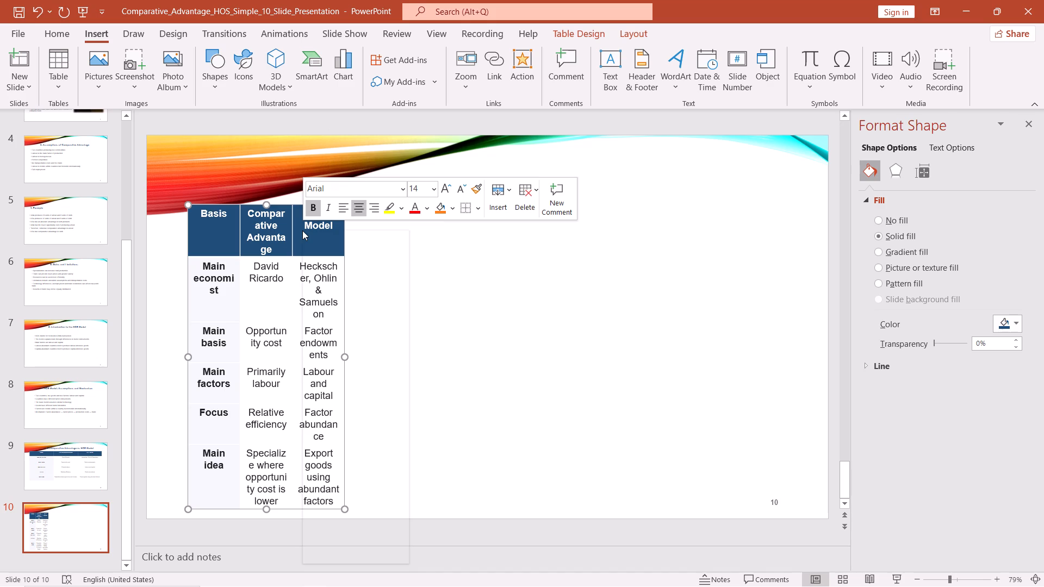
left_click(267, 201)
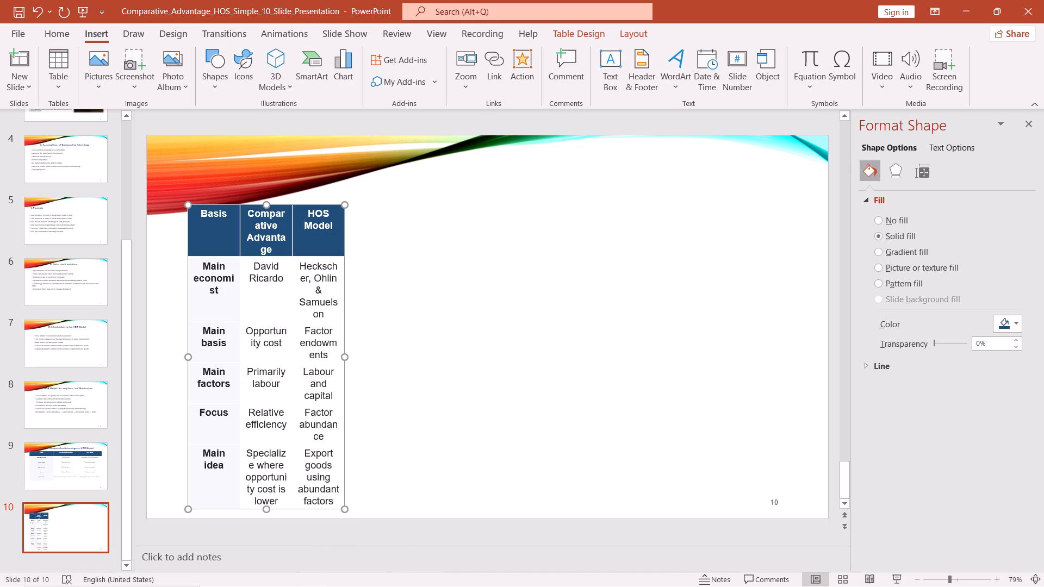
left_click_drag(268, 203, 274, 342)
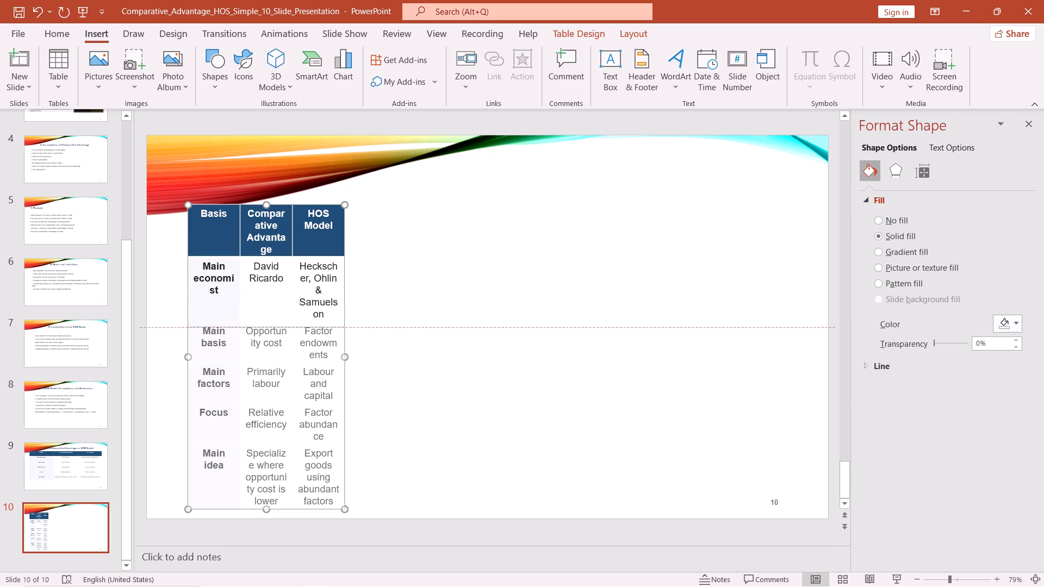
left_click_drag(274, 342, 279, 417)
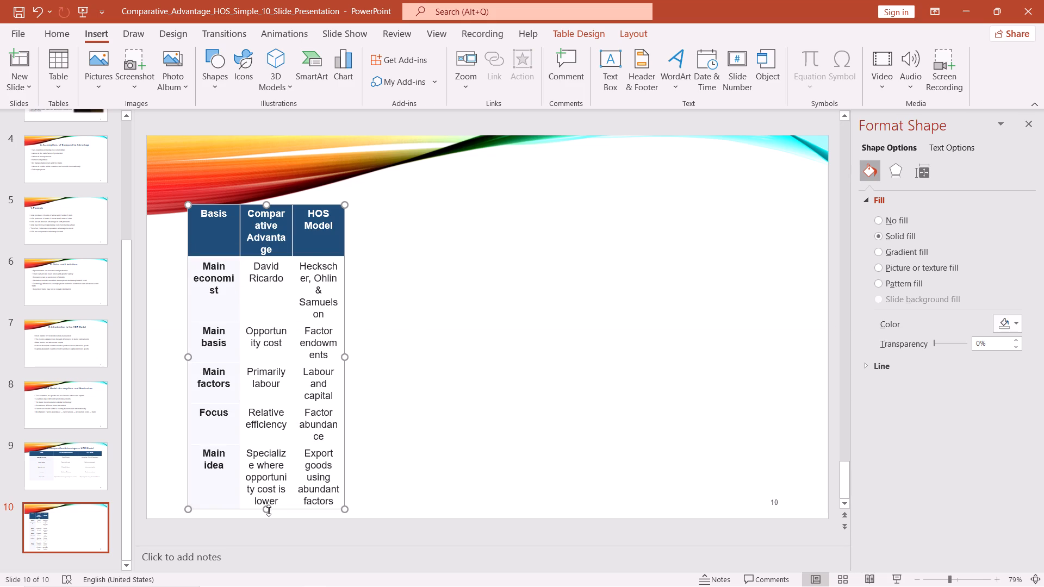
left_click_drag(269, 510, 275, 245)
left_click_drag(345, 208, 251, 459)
Delete the entire comparison table from slide 10.
right_click(227, 386)
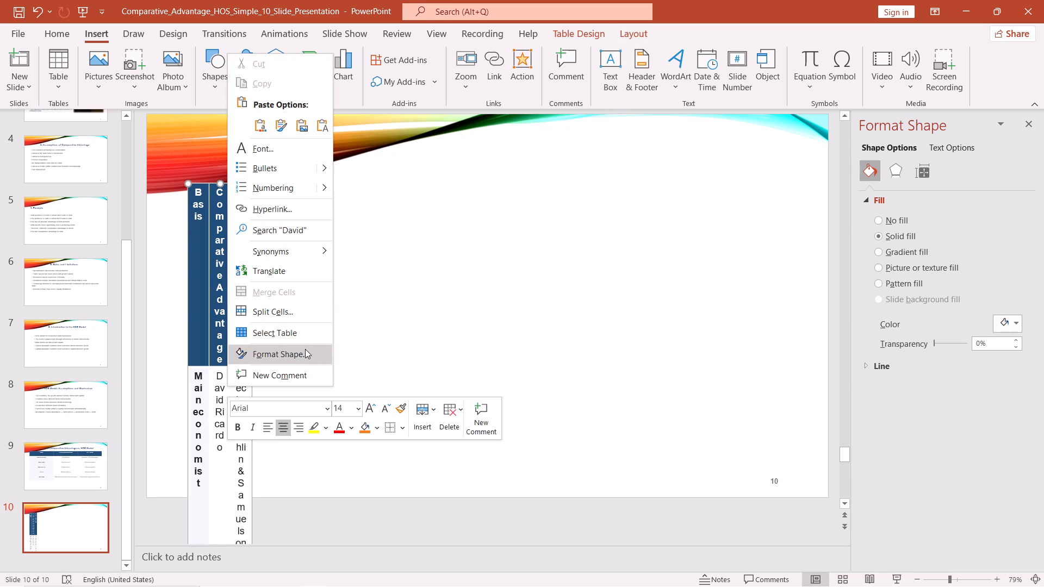
triple_click(386, 411)
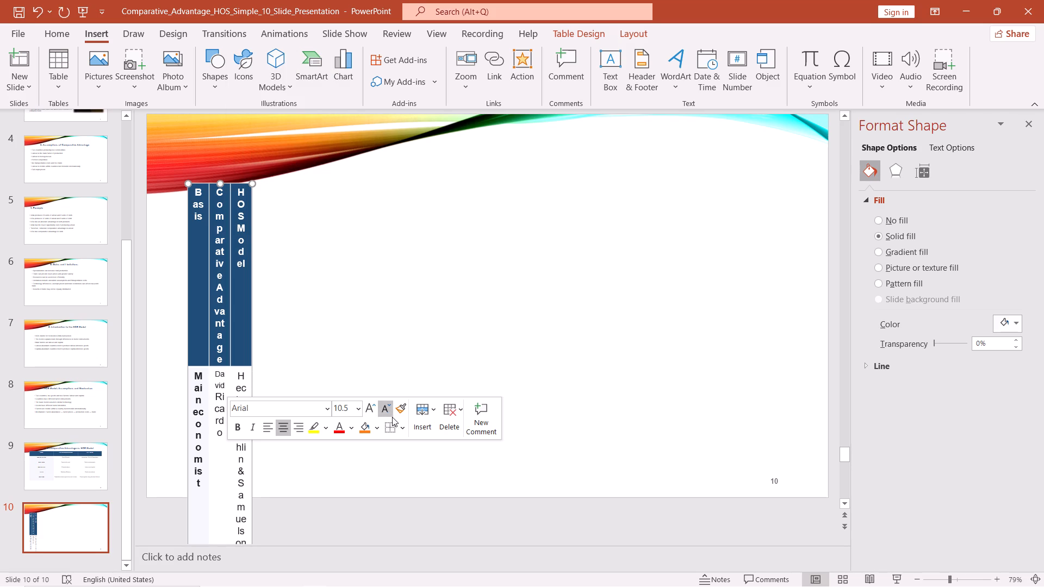
left_click(452, 411)
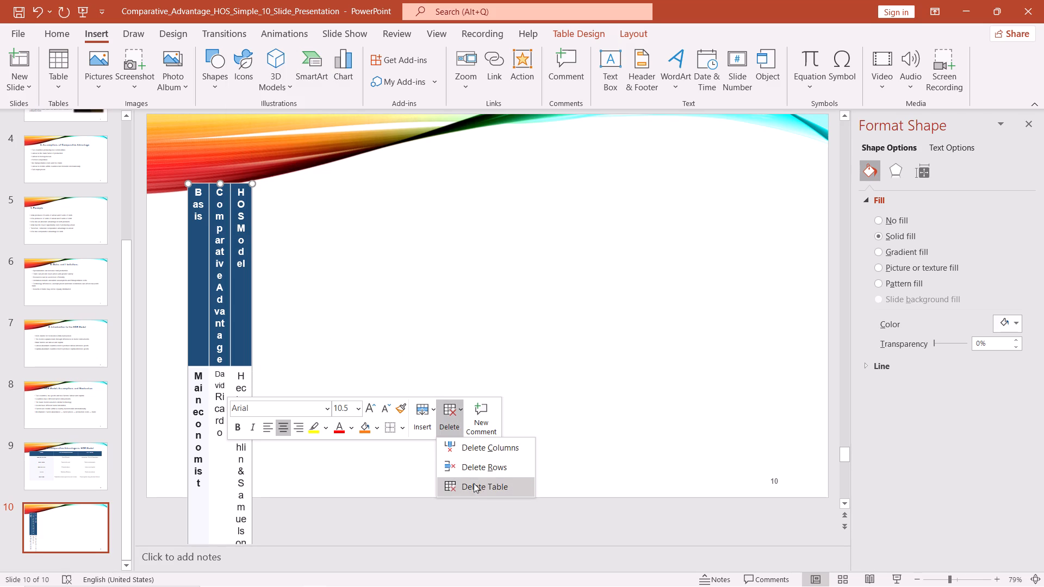
left_click(474, 486)
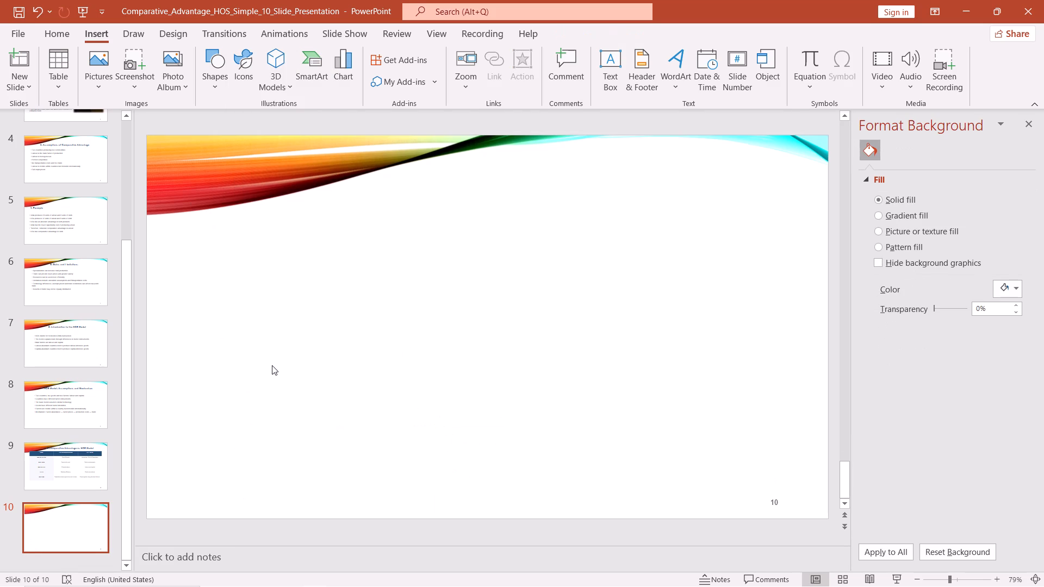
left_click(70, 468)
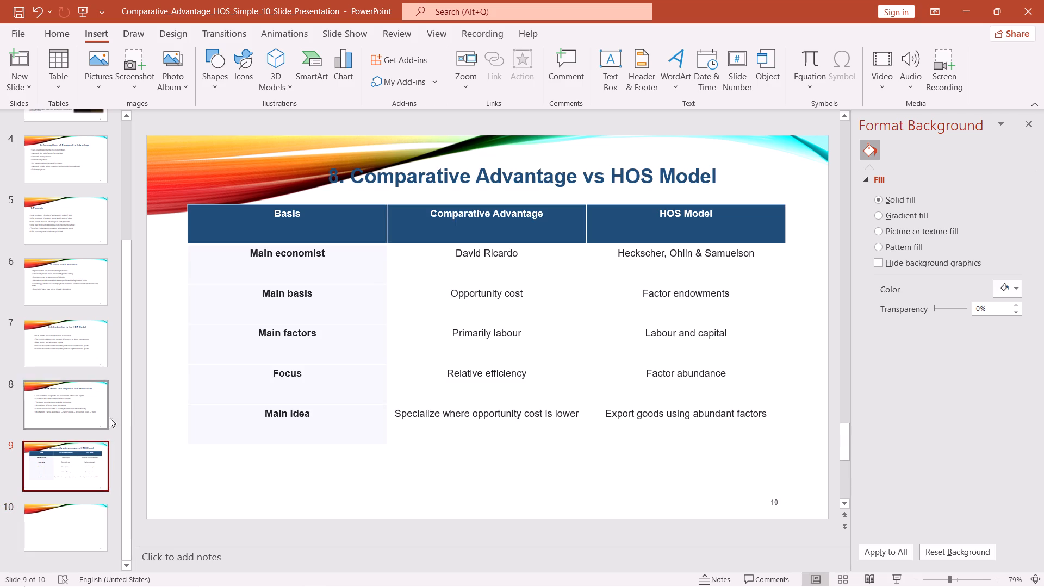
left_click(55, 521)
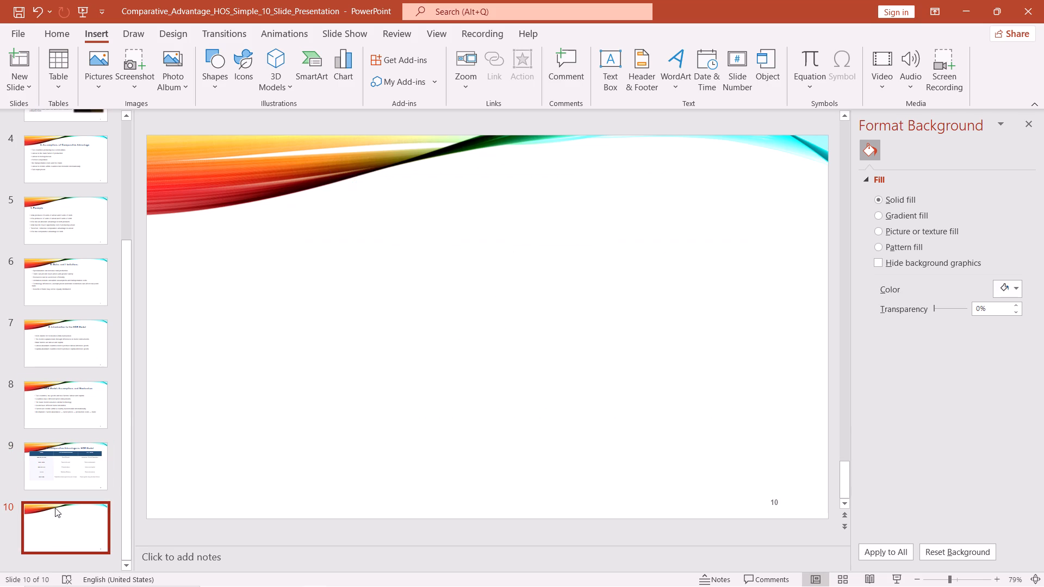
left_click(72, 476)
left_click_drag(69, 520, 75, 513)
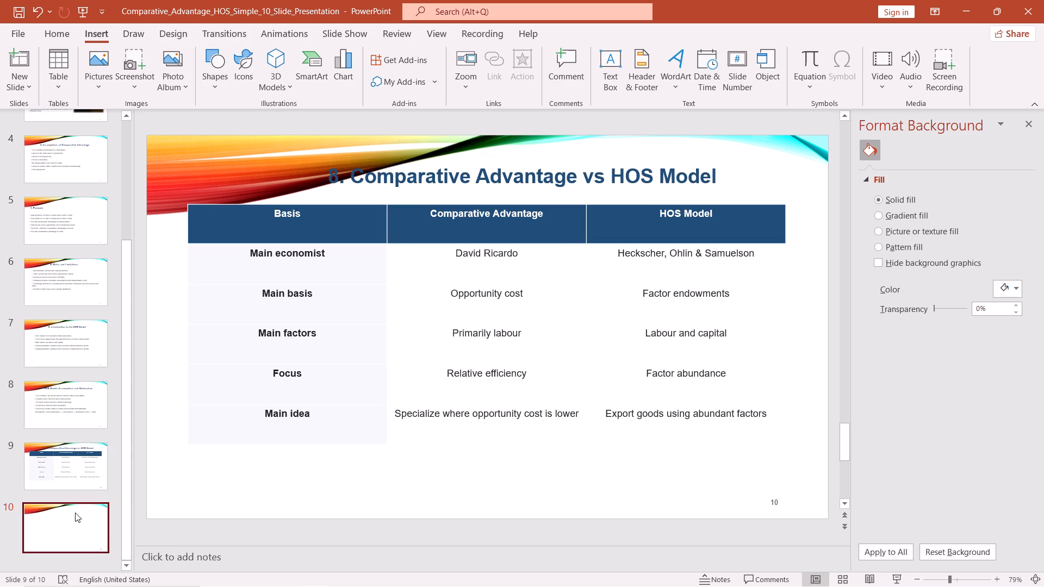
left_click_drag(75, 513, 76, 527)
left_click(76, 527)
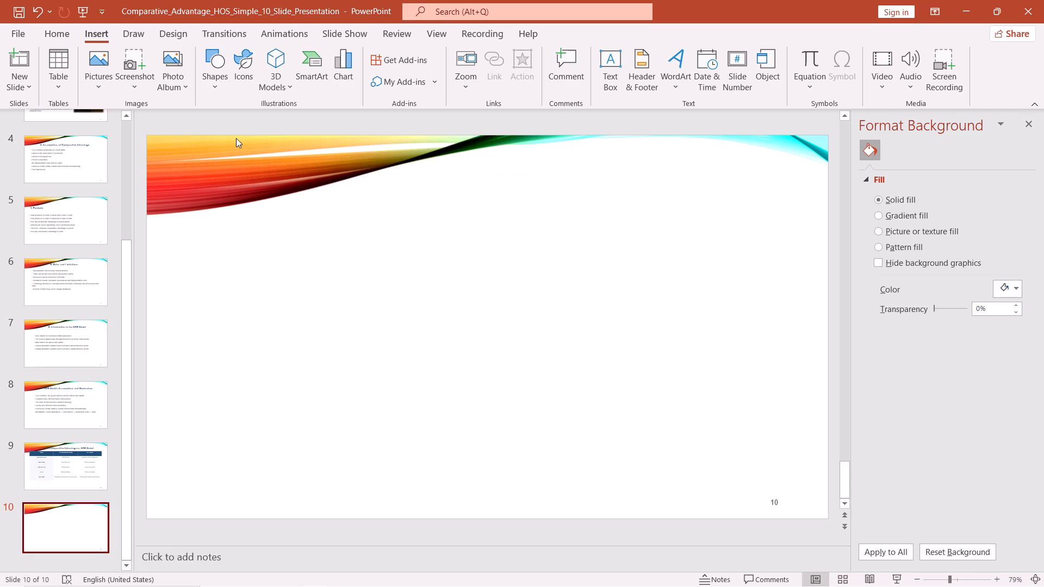
Draw a one-line text box about half the slide's width near the top of slide 10 and enter "cC".
left_click(618, 67)
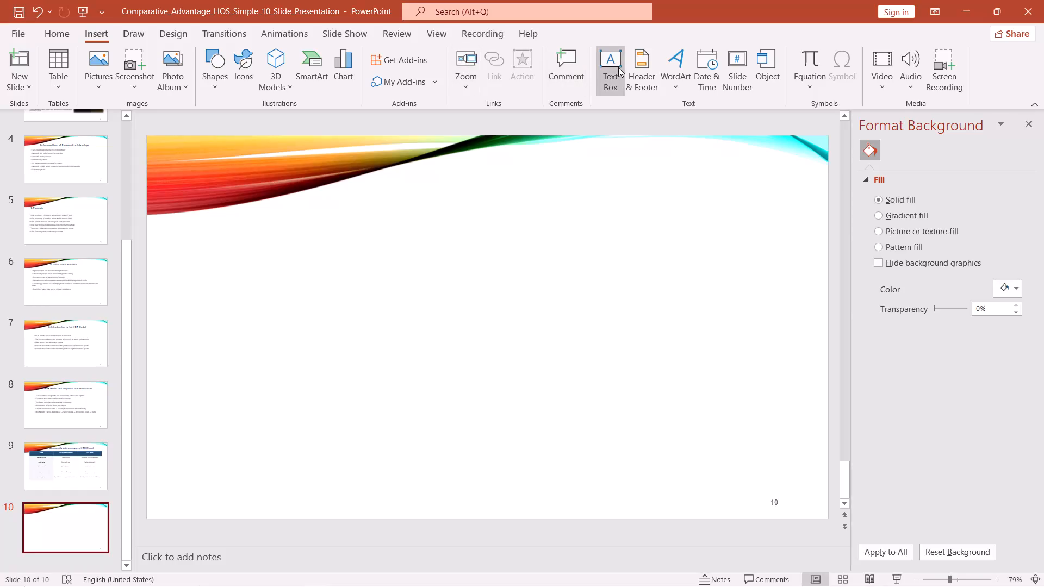
left_click_drag(325, 207, 455, 203)
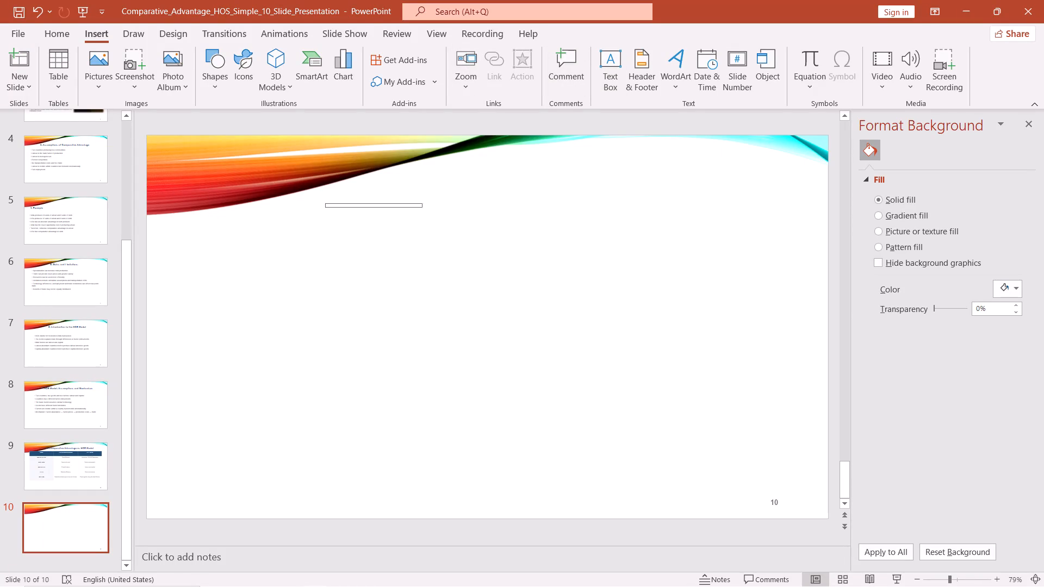
left_click_drag(455, 203, 662, 226)
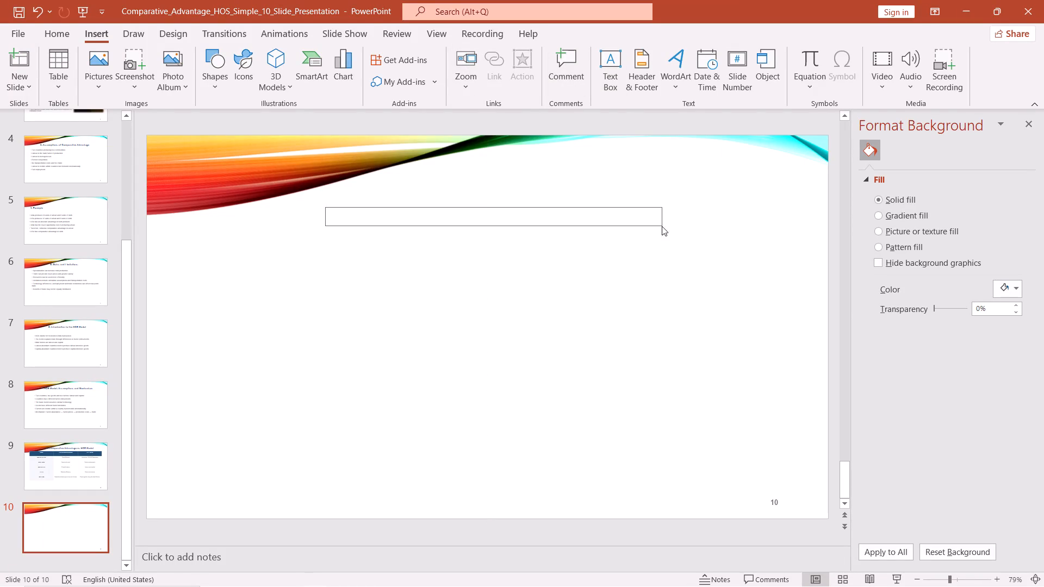
key("c")
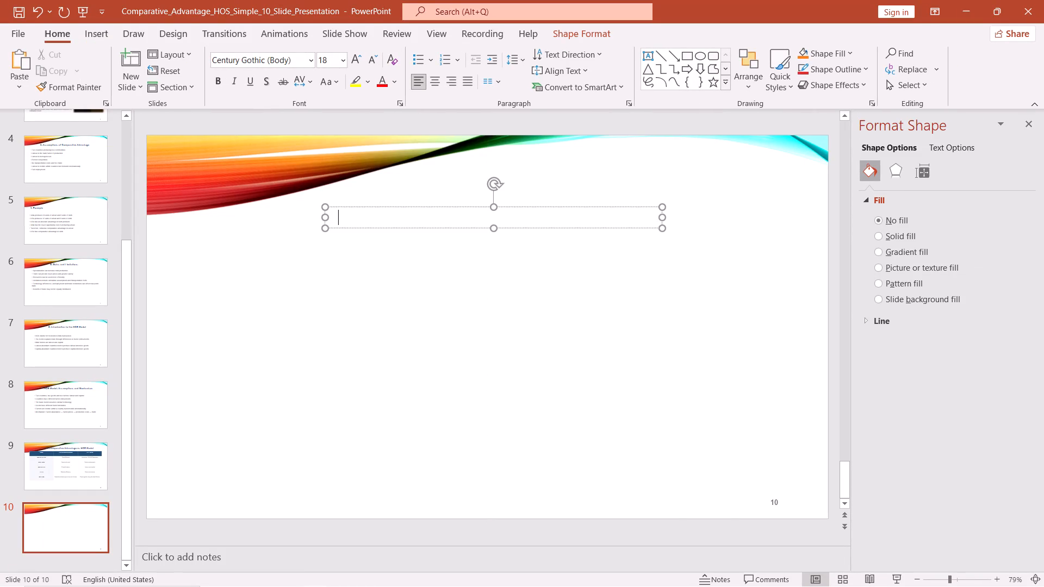
left_click(394, 221)
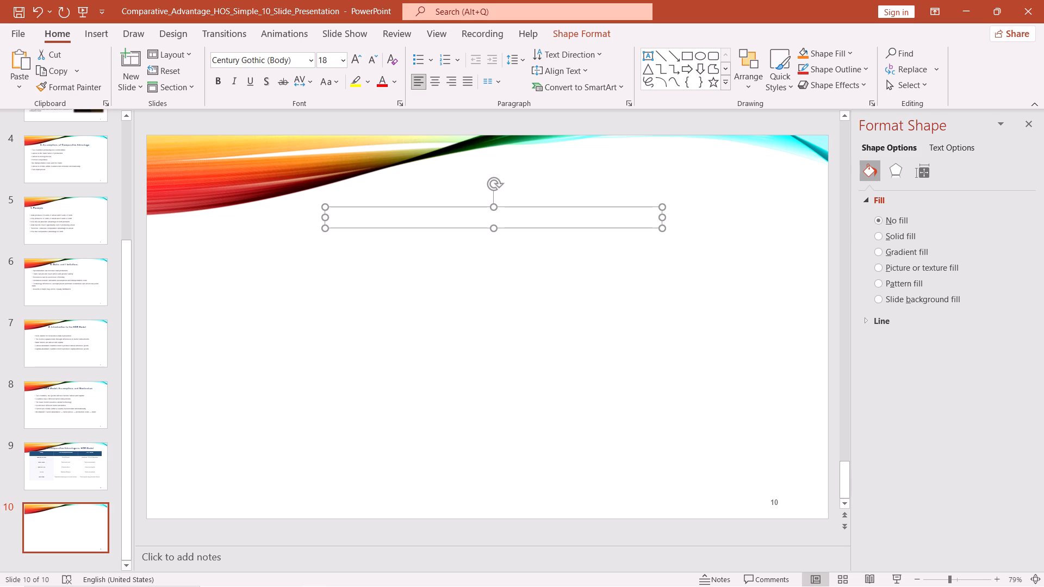
key("c")
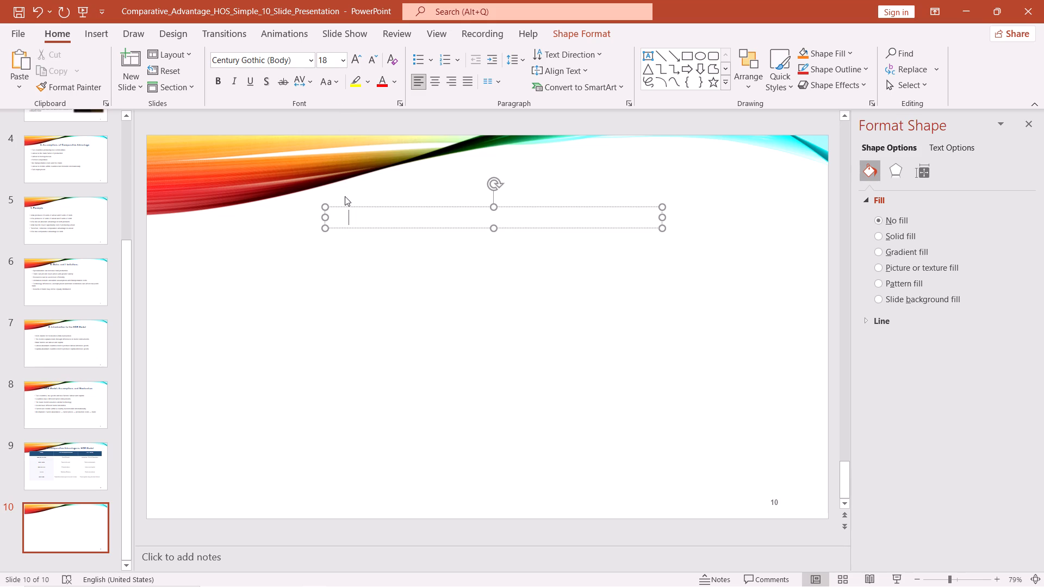
Set the font colour of the "cC" text on slide 10 to the theme's blue.
left_click_drag(346, 215, 334, 219)
left_click_drag(334, 219, 333, 219)
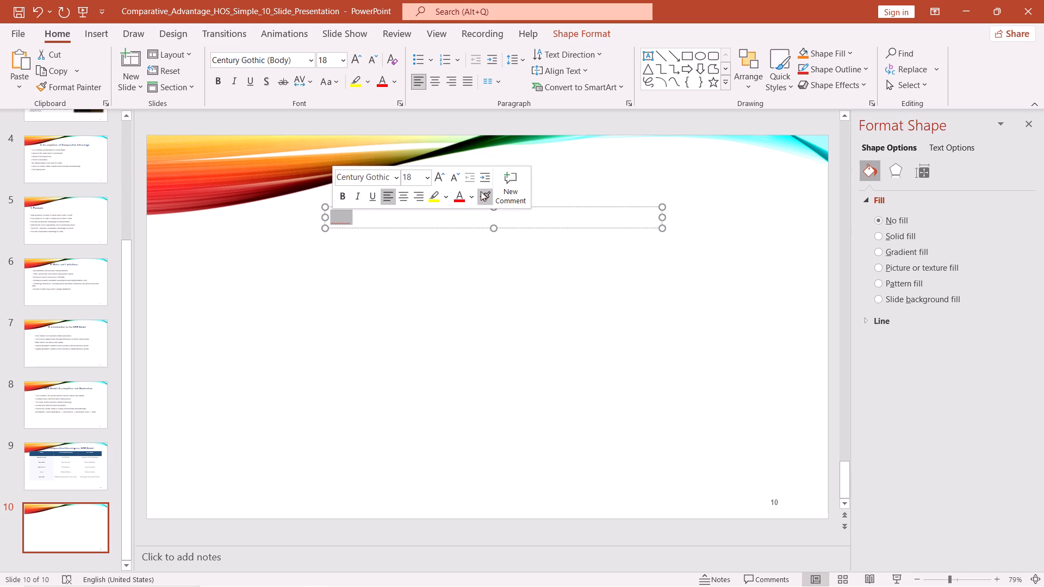
left_click(455, 202)
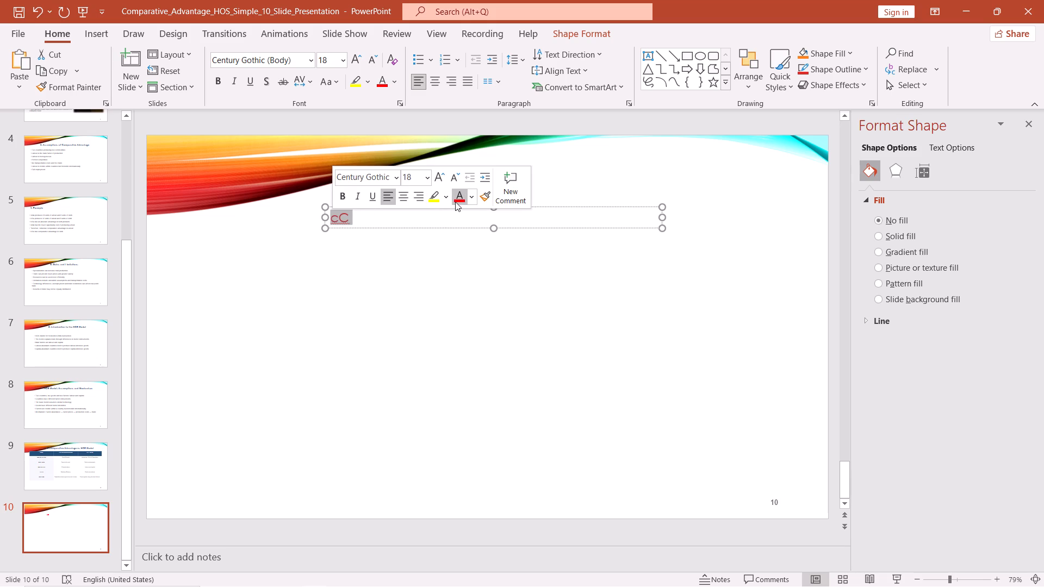
left_click(468, 202)
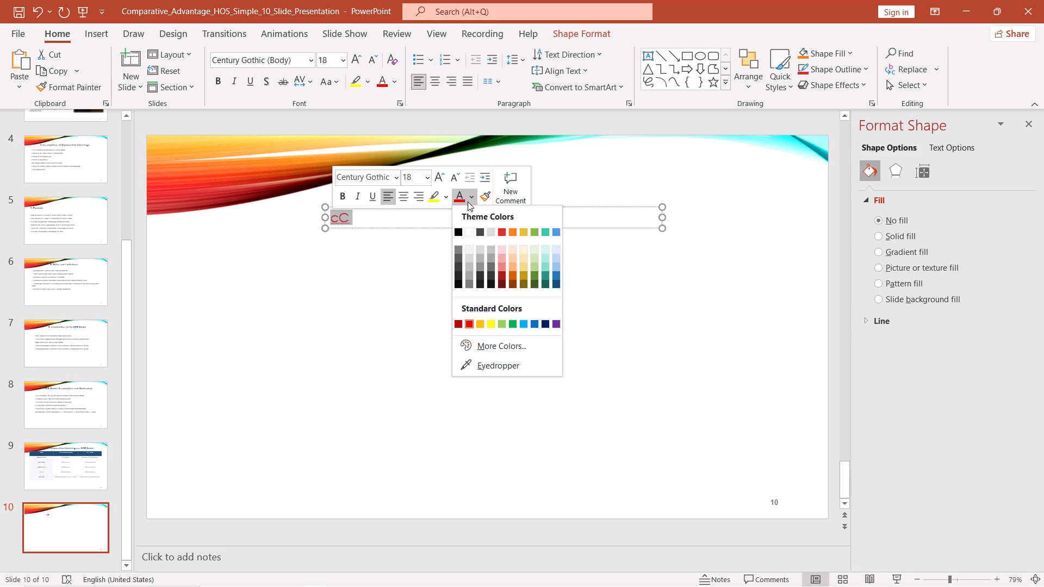
left_click(557, 236)
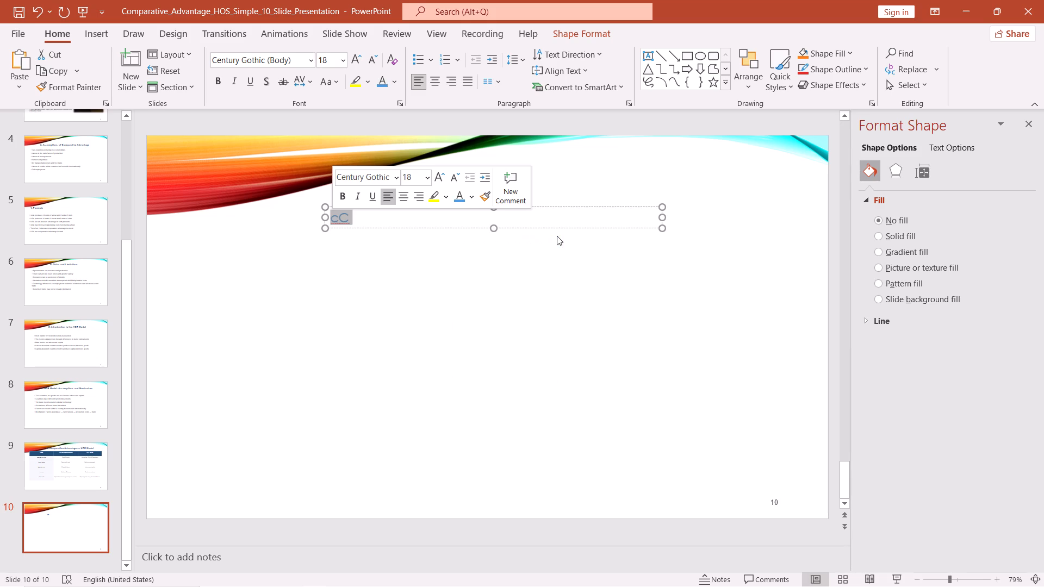
Copy the word "Assumptions" from slide 8's title and paste it after "cC" in slide 10's text box.
left_click(77, 347)
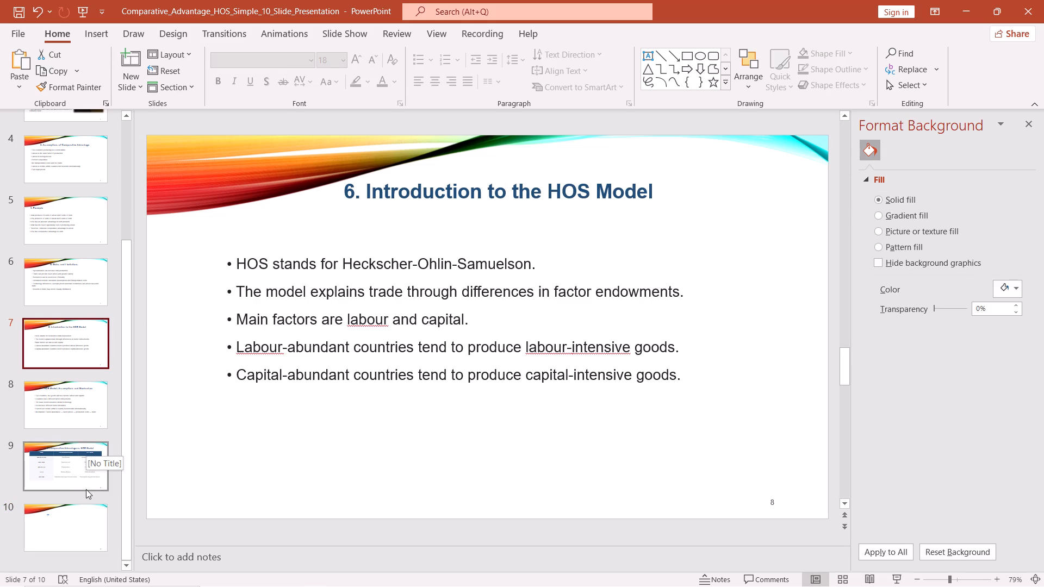
left_click(76, 534)
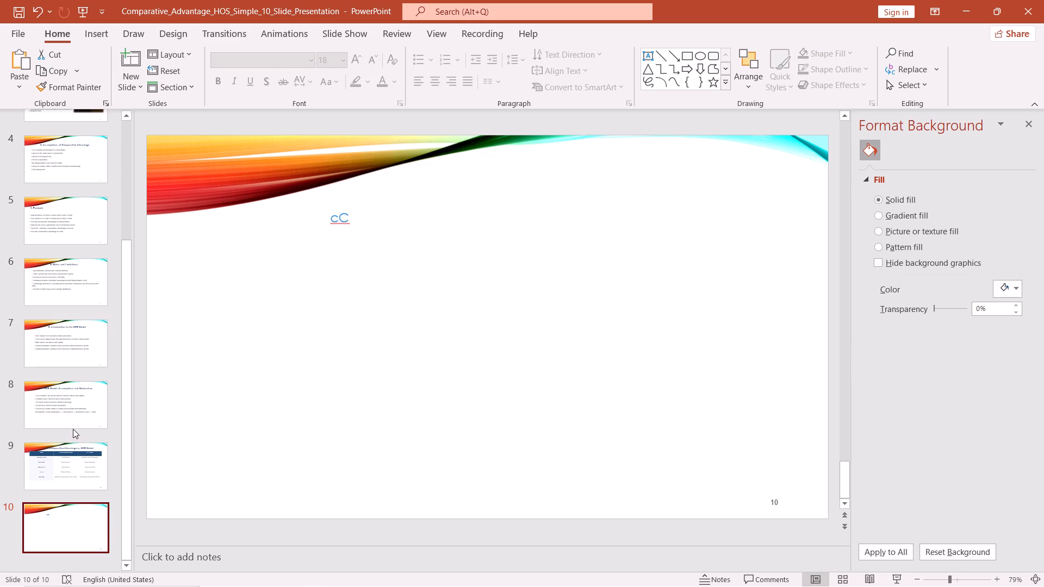
left_click(74, 395)
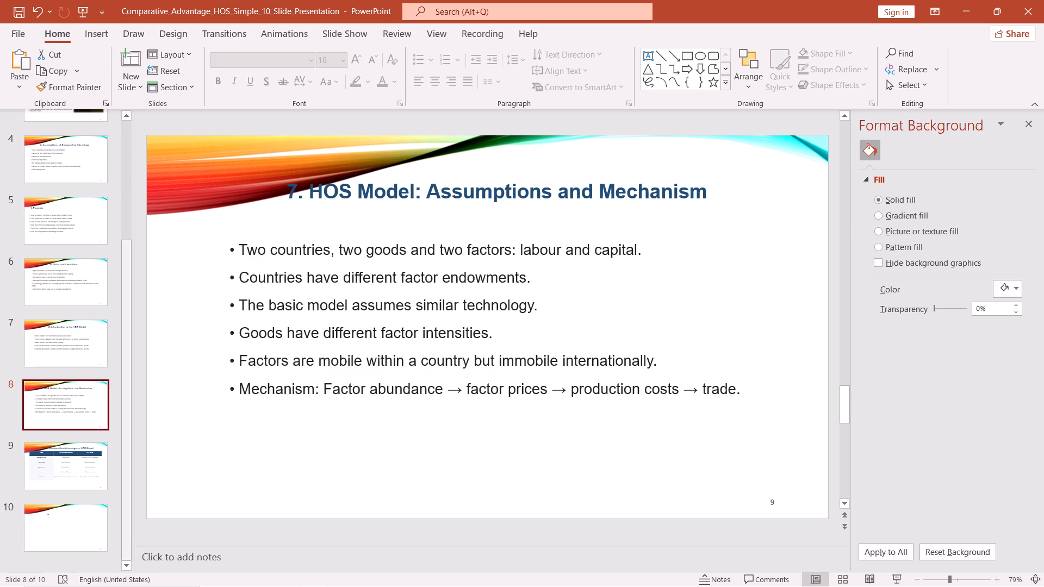
left_click_drag(427, 199, 461, 198)
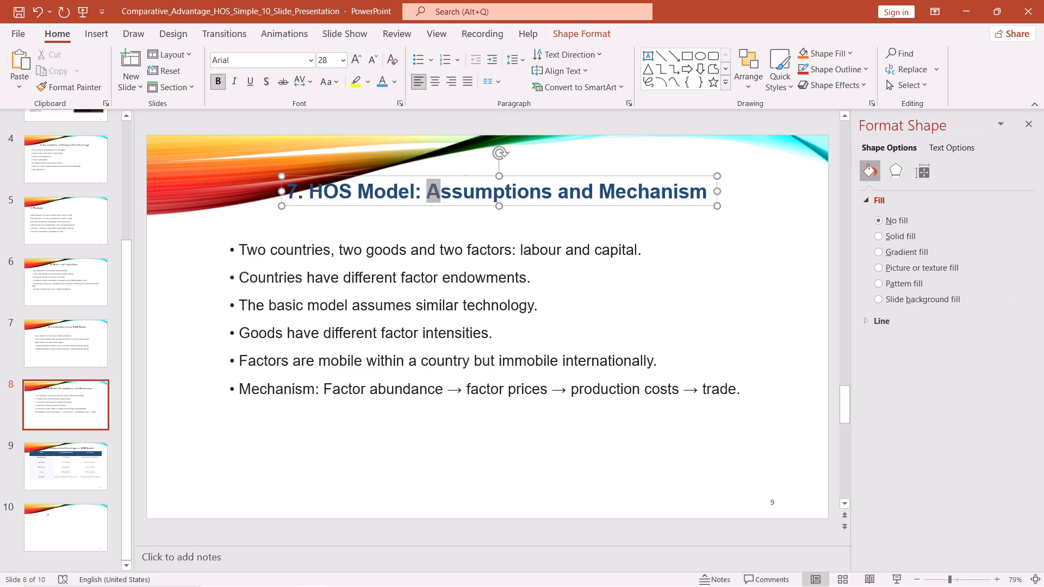
left_click_drag(461, 198, 558, 202)
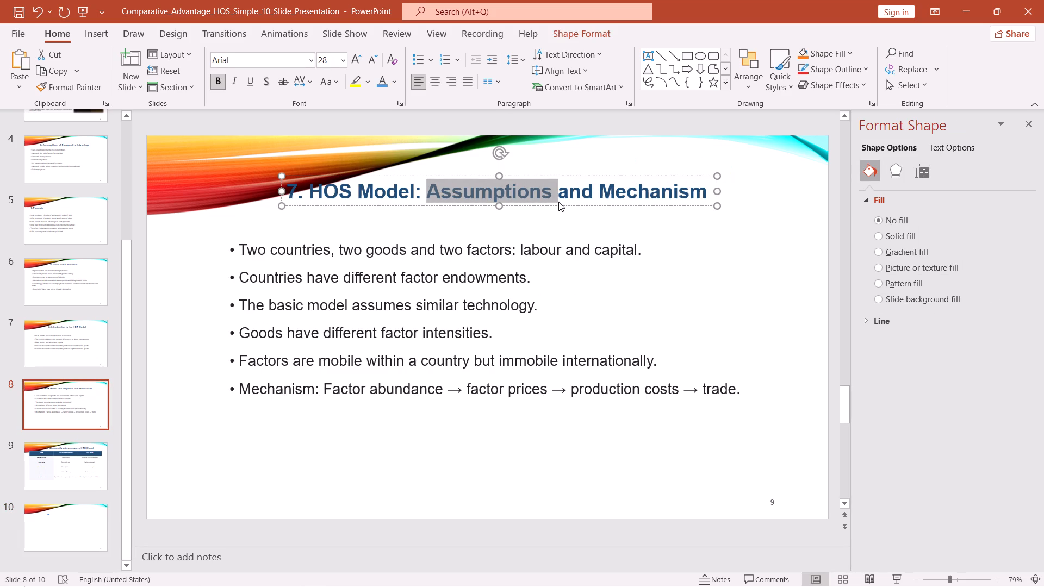
key("ctrl+c")
left_click(89, 505)
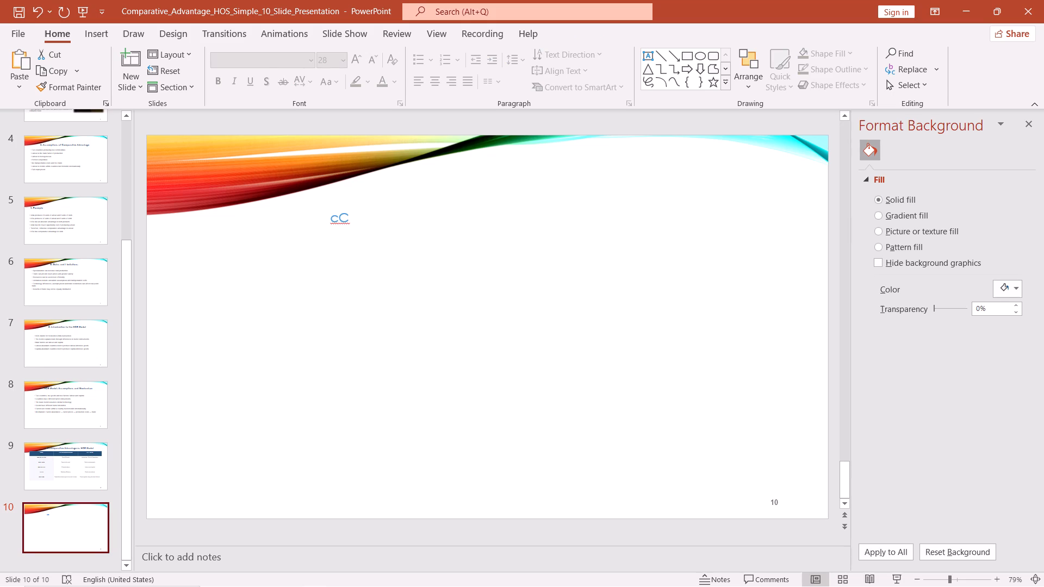
double_click(348, 219)
key("ctrl+v")
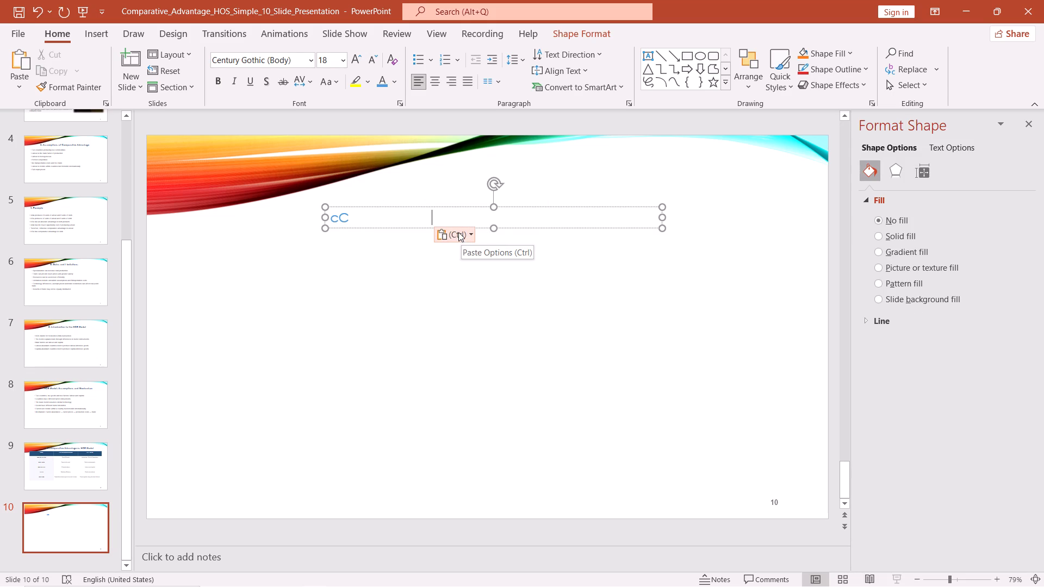
Move the text box on slide 10 slightly to the left and down.
left_click_drag(458, 216, 434, 219)
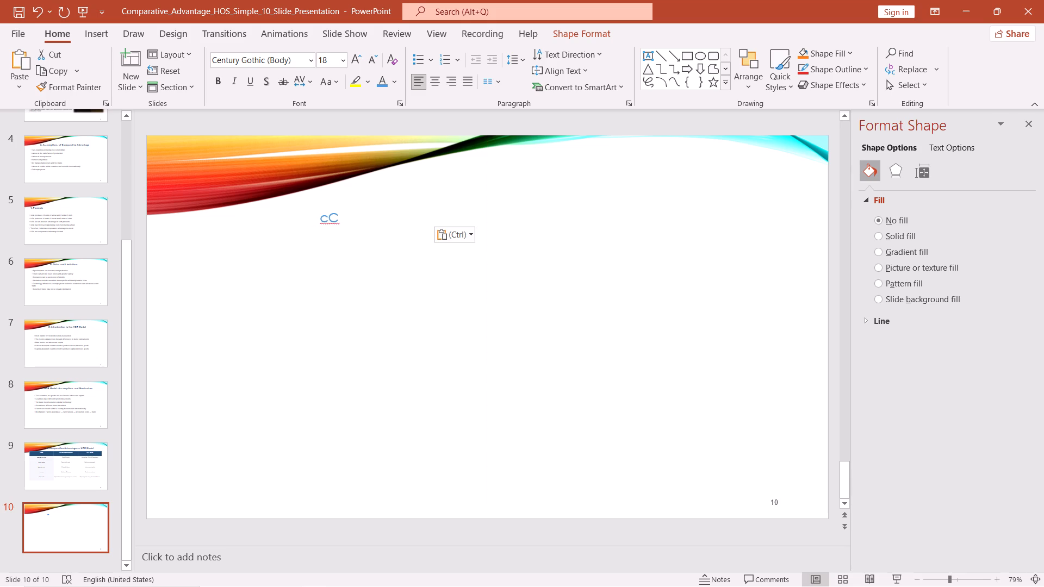
left_click_drag(434, 219, 418, 222)
Make the whole "cC Assumptions" text on slide 10 bold and set its font colour to the theme blue's darkest shade.
left_click(390, 227)
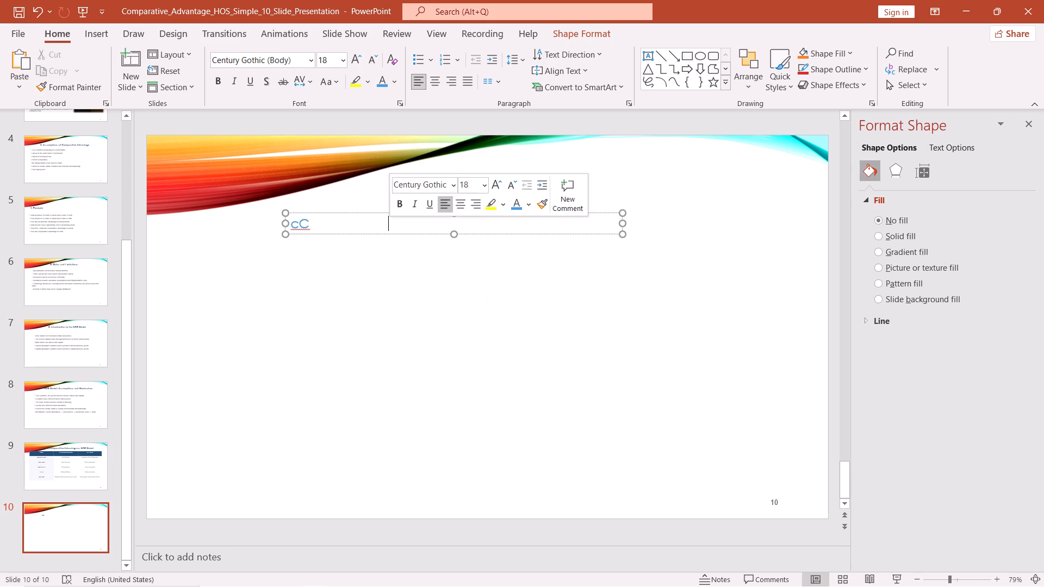
left_click_drag(390, 227, 277, 240)
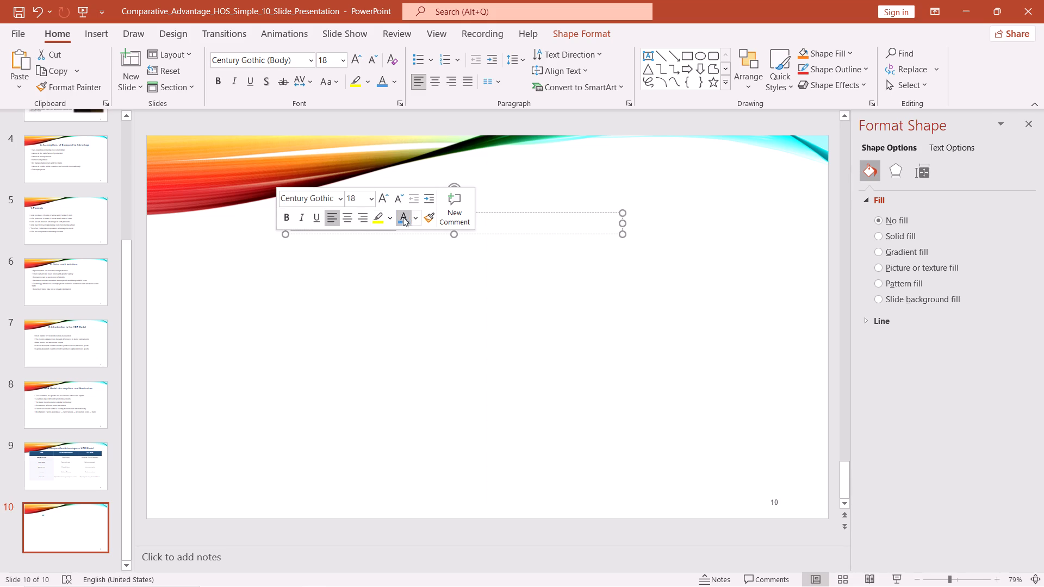
left_click(412, 221)
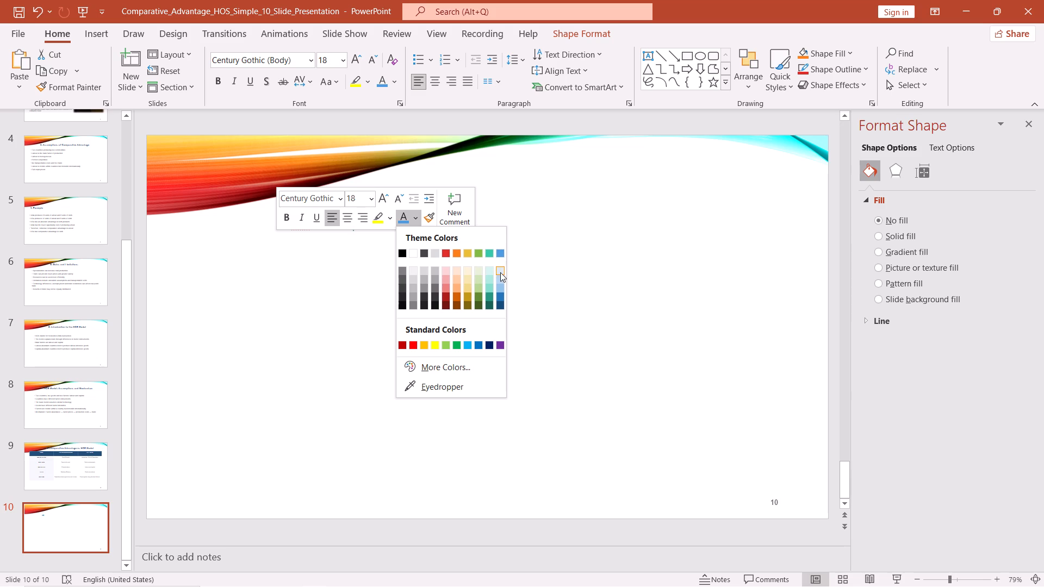
left_click(496, 309)
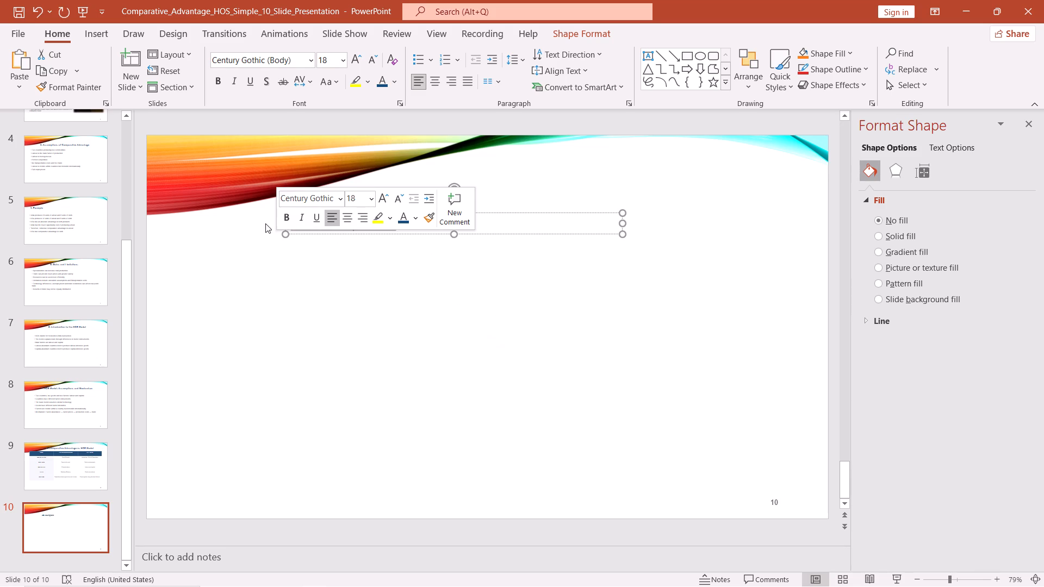
left_click(285, 221)
left_click(351, 304)
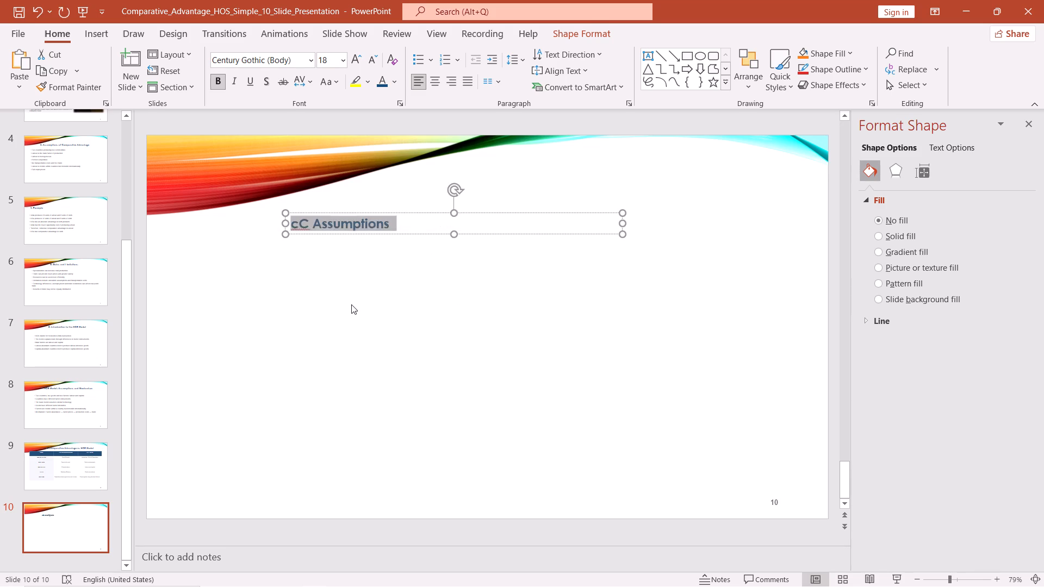
Replace the "cC Assumptions" text in slide 10's text box with "Conclusion".
left_click(390, 228)
key("BackSpace")
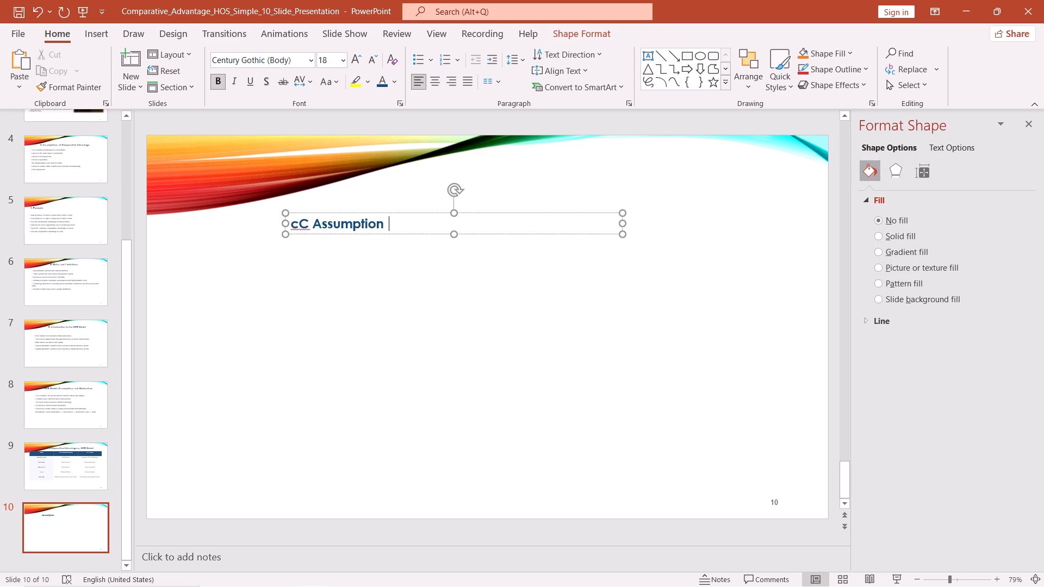
key("BackSpace")
key("BackSpace")
key("BackSpace")
key("BackSpace")
key("BackSpace")
key("BackSpace")
key("BackSpace")
key("BackSpace")
key("BackSpace")
key("BackSpace")
key("BackSpace")
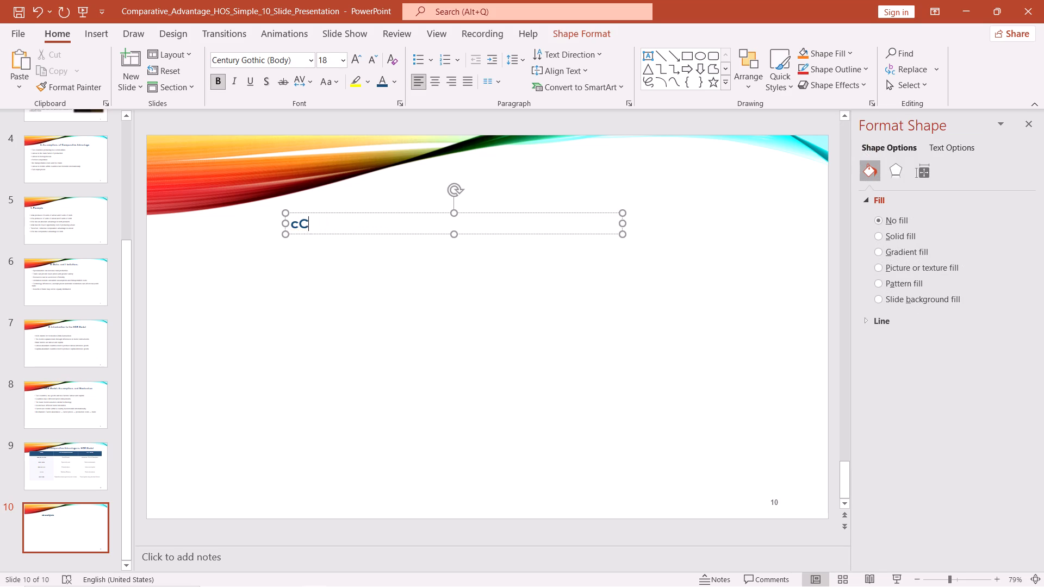
key("BackSpace")
key("BackSpace")
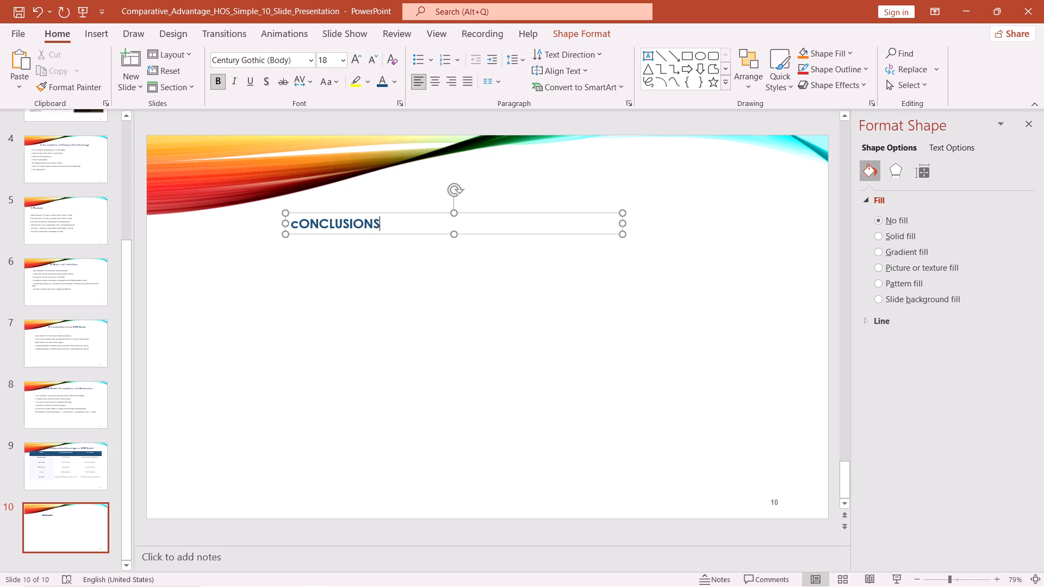
key("BackSpace")
key("BackSpace")
key("BackSpace")
key("BackSpace")
key("BackSpace")
key("BackSpace")
key("BackSpace")
key("BackSpace")
key("BackSpace")
key("BackSpace")
key("BackSpace")
key("BackSpace")
key("BackSpace")
key("BackSpace")
key("BackSpace")
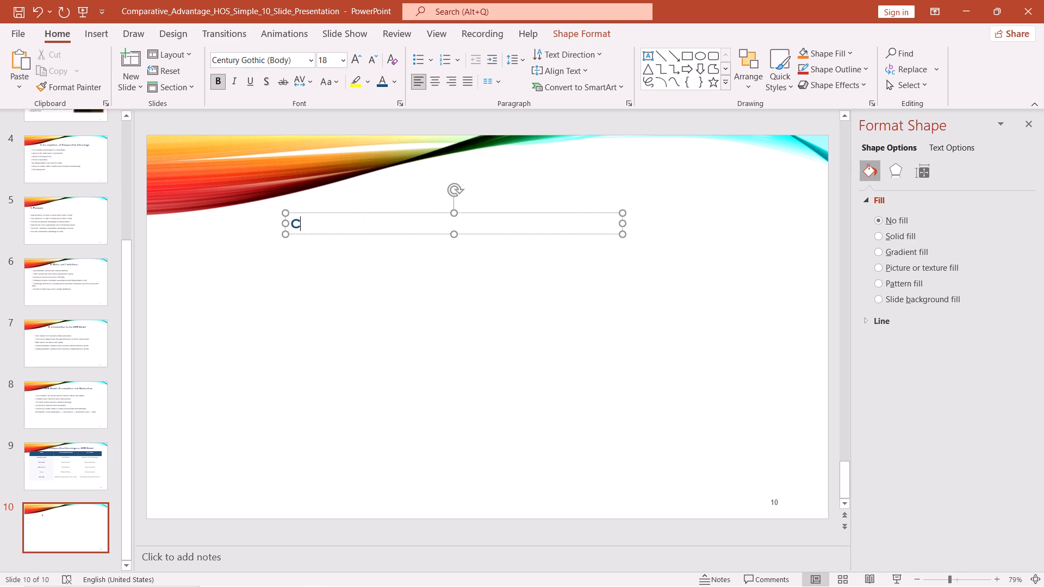
type("onclusion")
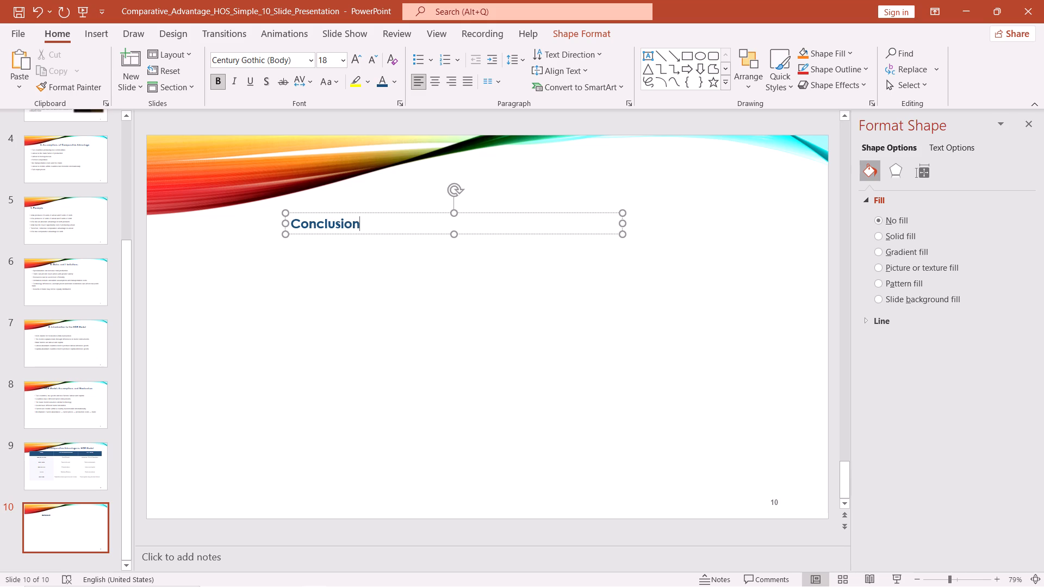
Set the font size of the "Conclusion" heading on slide 10 to 32.
left_click(362, 226)
left_click_drag(362, 226, 357, 226)
left_click_drag(357, 226, 270, 228)
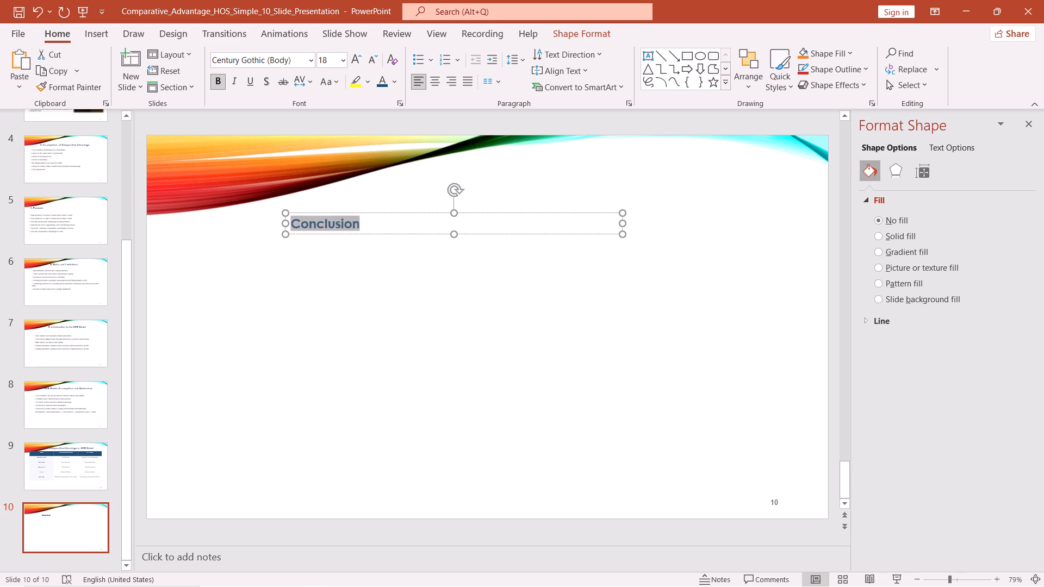
left_click_drag(270, 228, 267, 228)
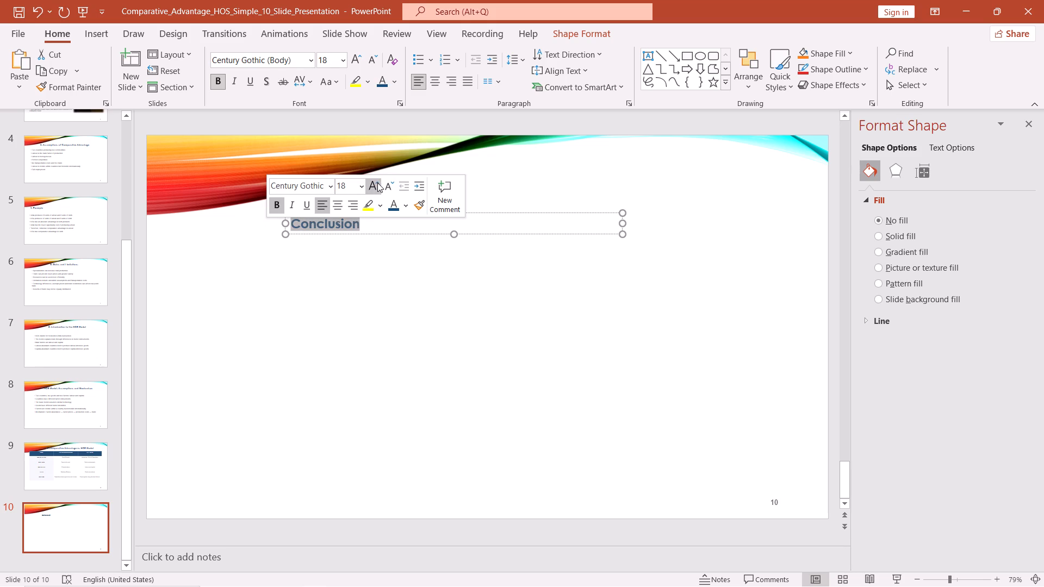
triple_click(377, 183)
triple_click(377, 183)
double_click(377, 183)
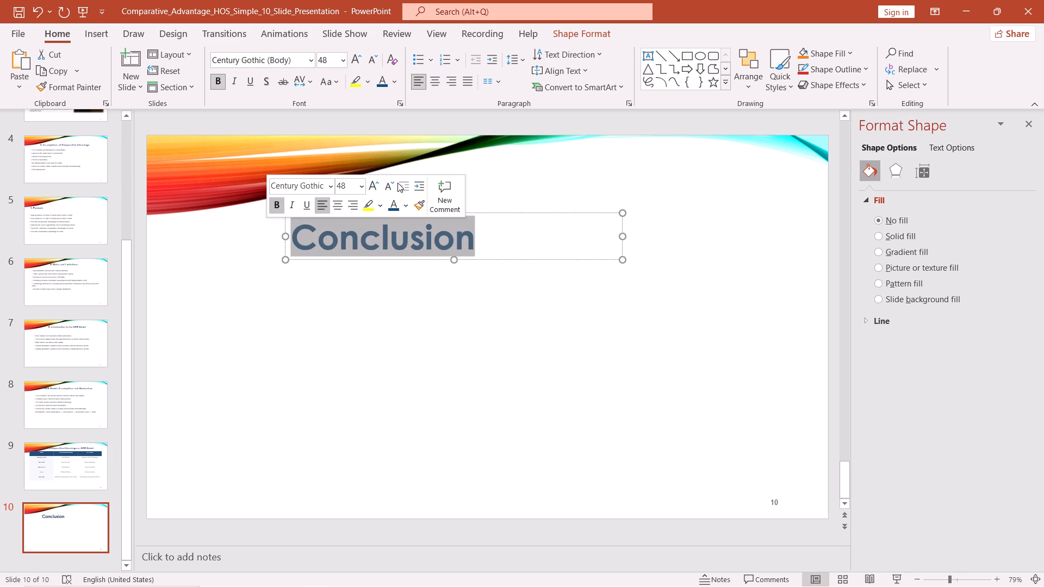
triple_click(391, 184)
left_click(391, 184)
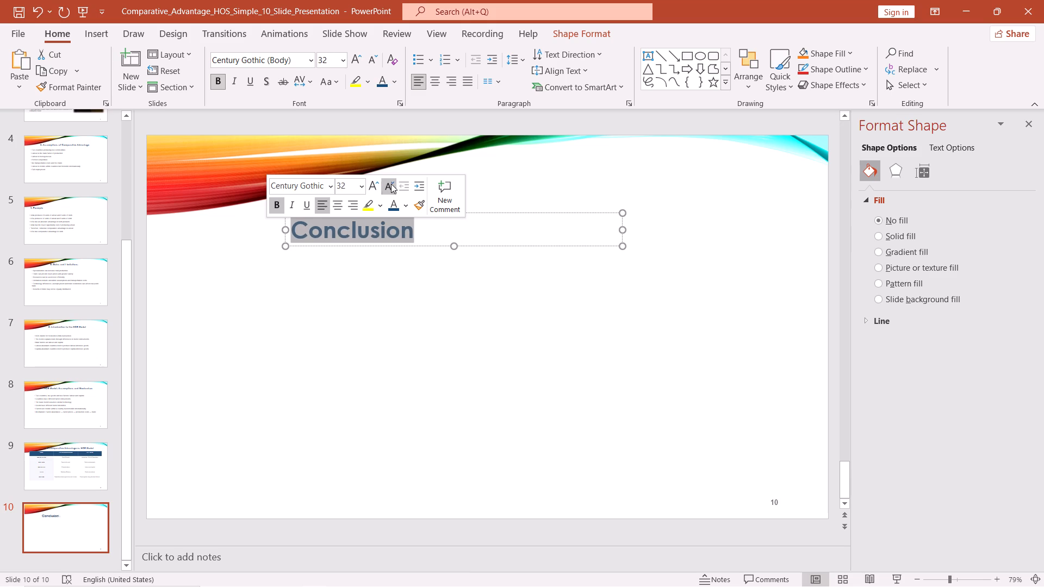
left_click(299, 280)
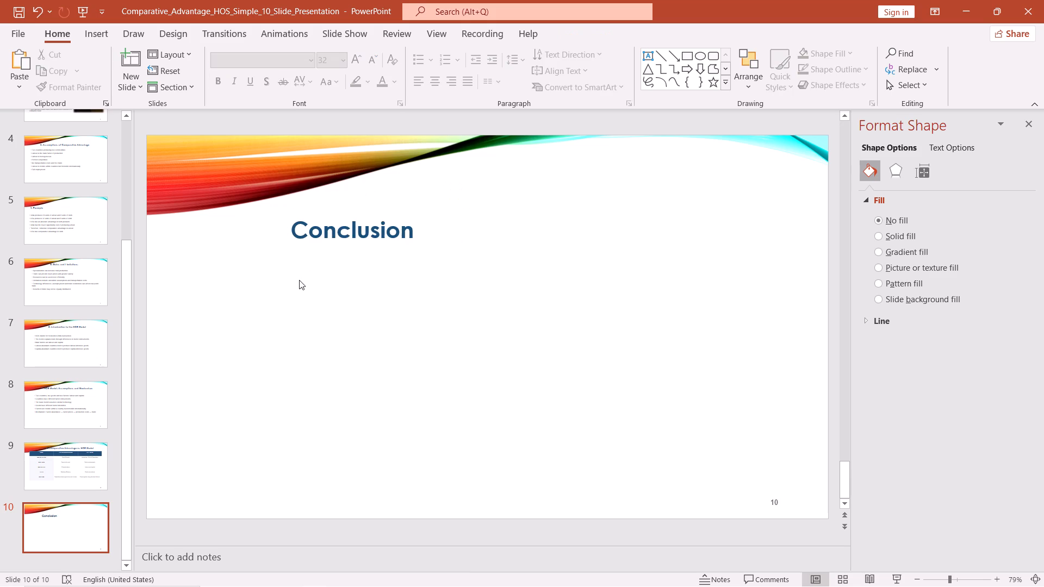
Add the number "9. " in front of "Conclusion" in slide 10's heading.
left_click(85, 484)
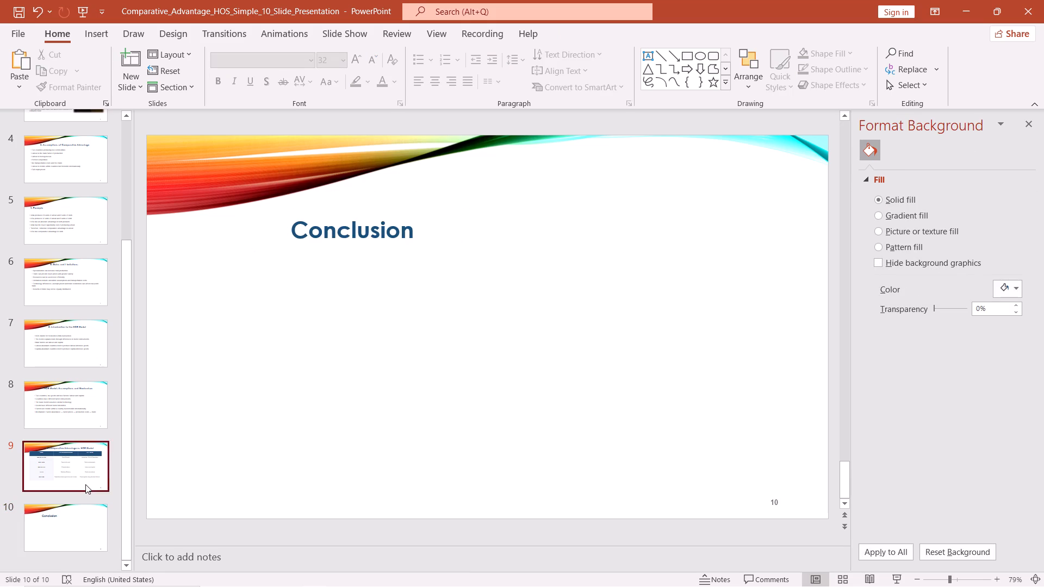
left_click(81, 507)
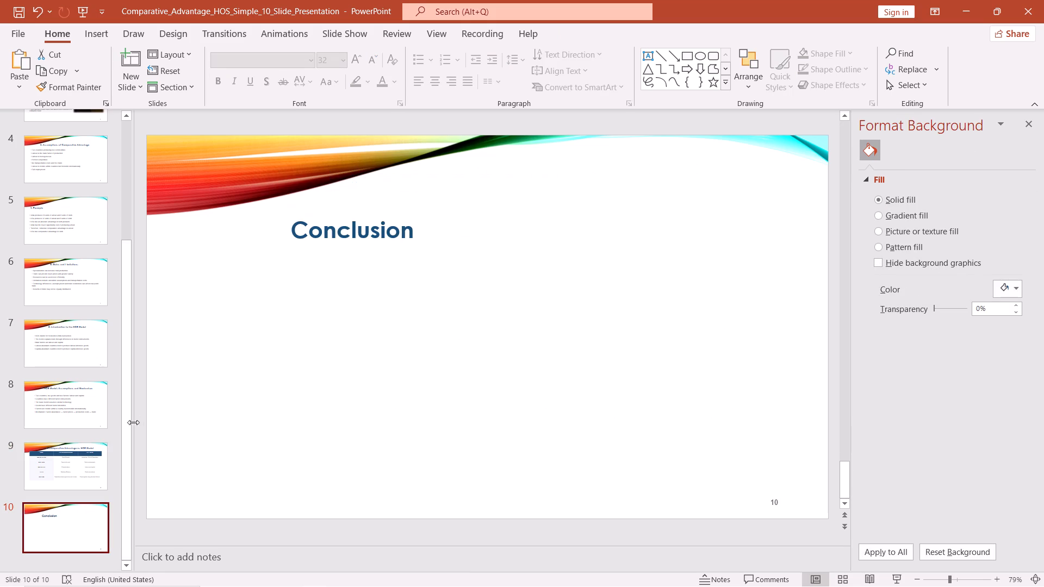
left_click(289, 224)
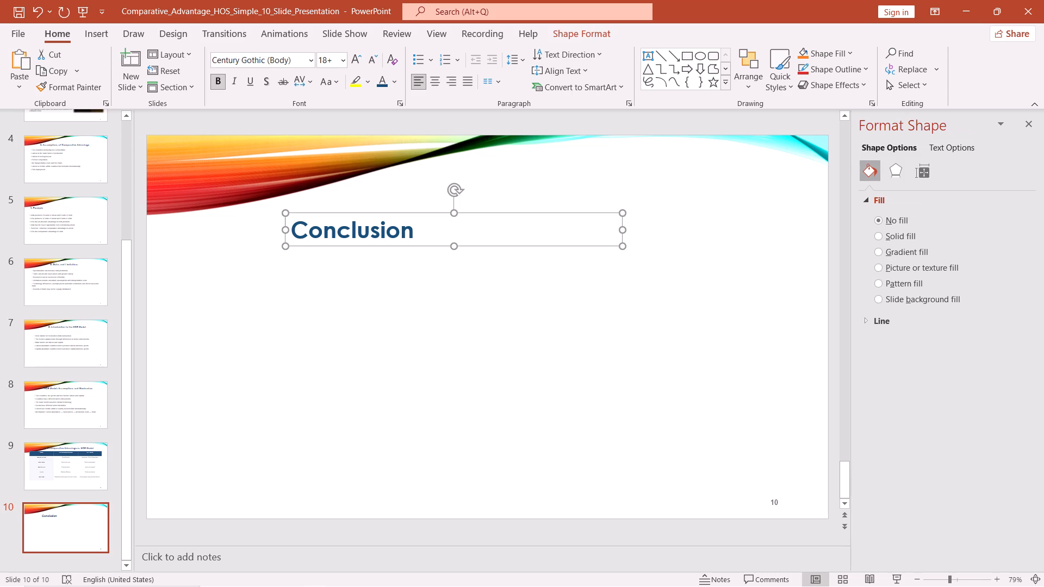
left_click(291, 228)
type("9.")
key("space")
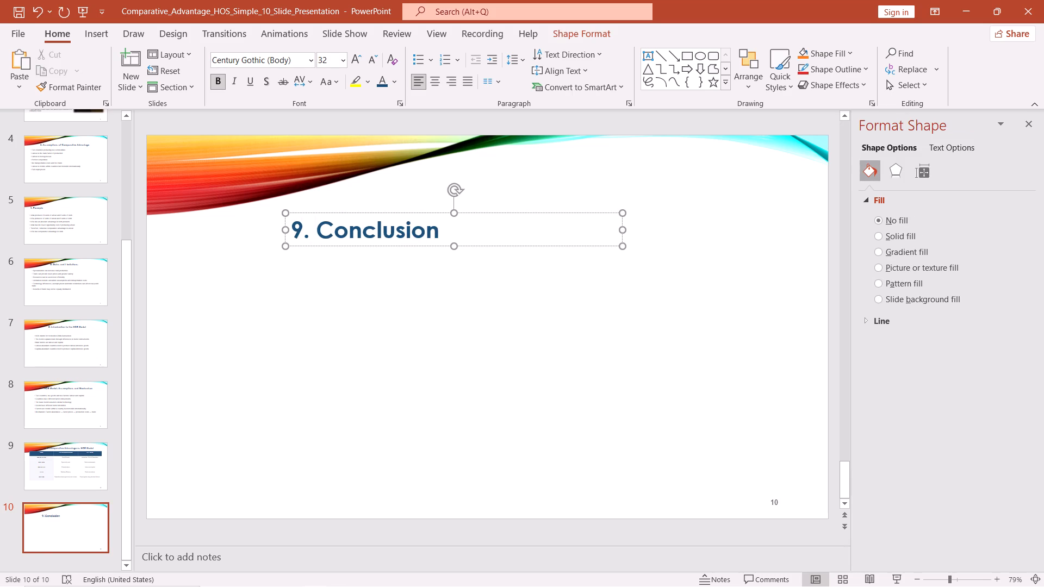
Move the "9. Conclusion" heading up and to the right on slide 10, beside the coloured wave.
left_click_drag(535, 227, 596, 192)
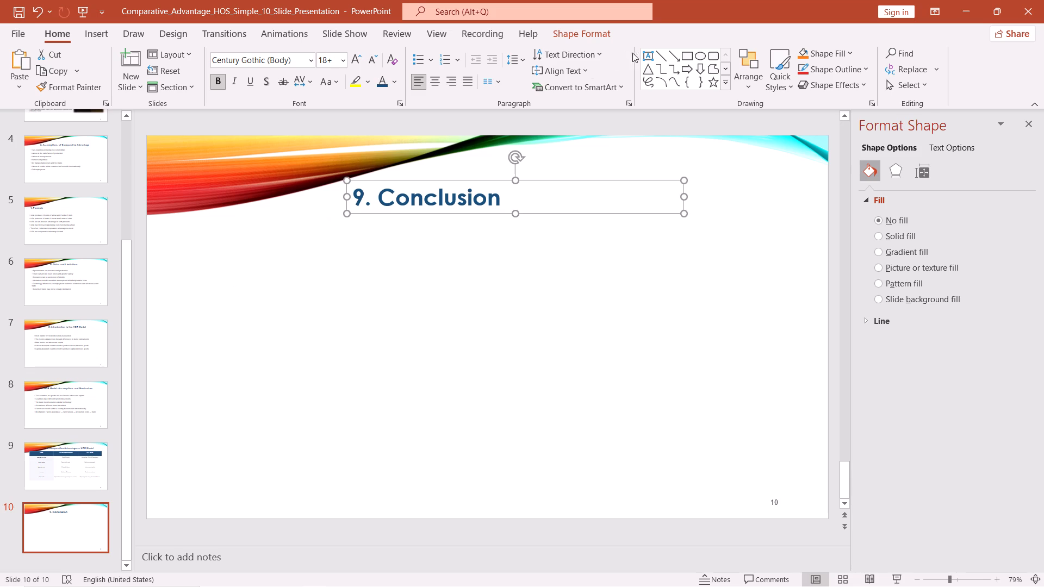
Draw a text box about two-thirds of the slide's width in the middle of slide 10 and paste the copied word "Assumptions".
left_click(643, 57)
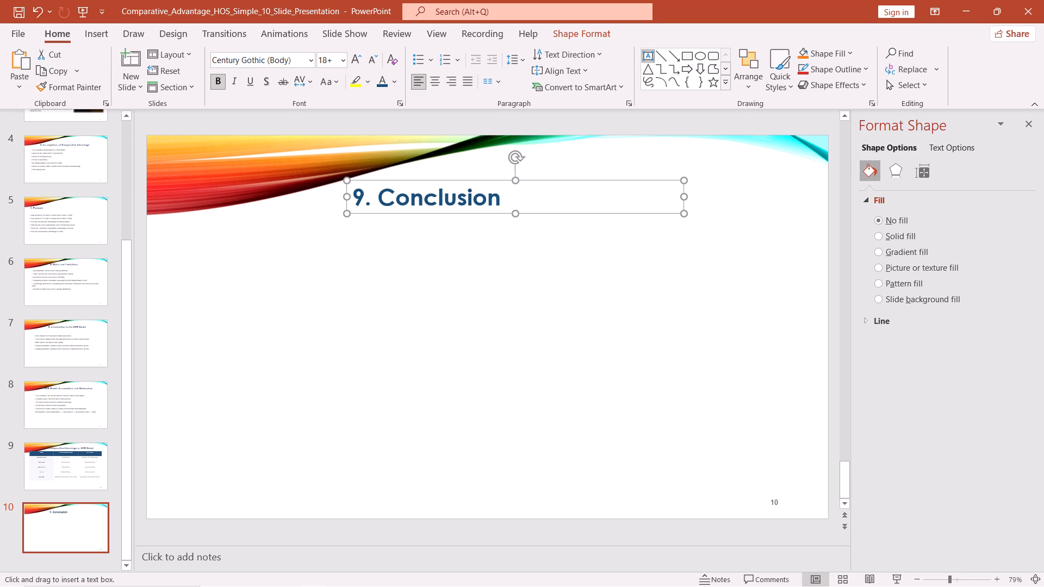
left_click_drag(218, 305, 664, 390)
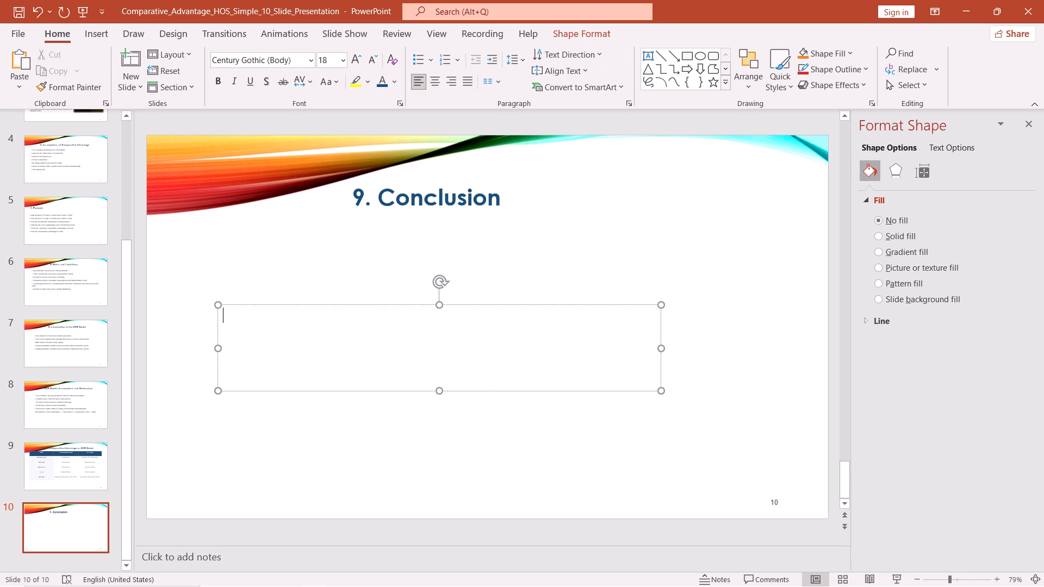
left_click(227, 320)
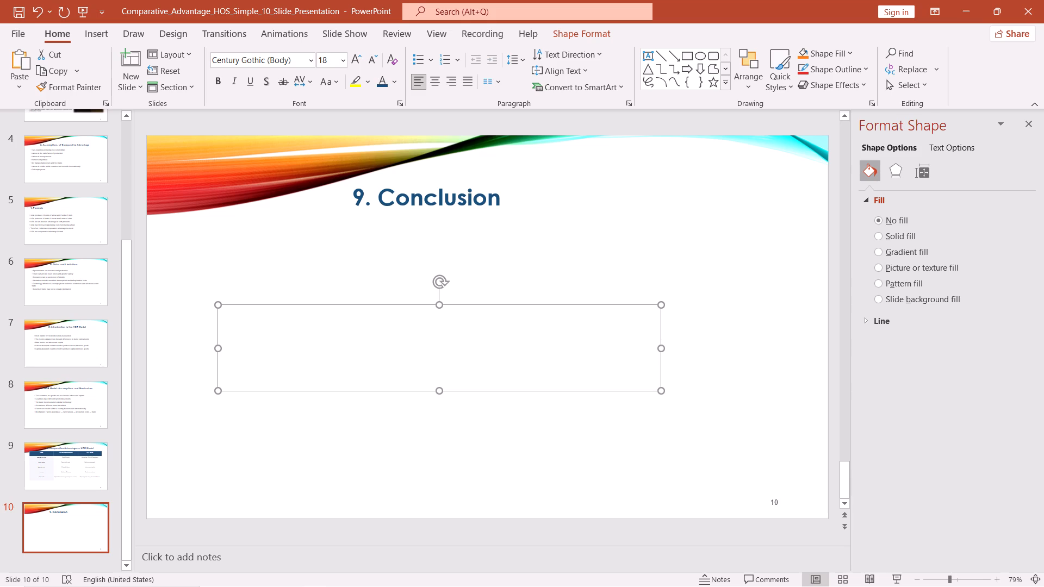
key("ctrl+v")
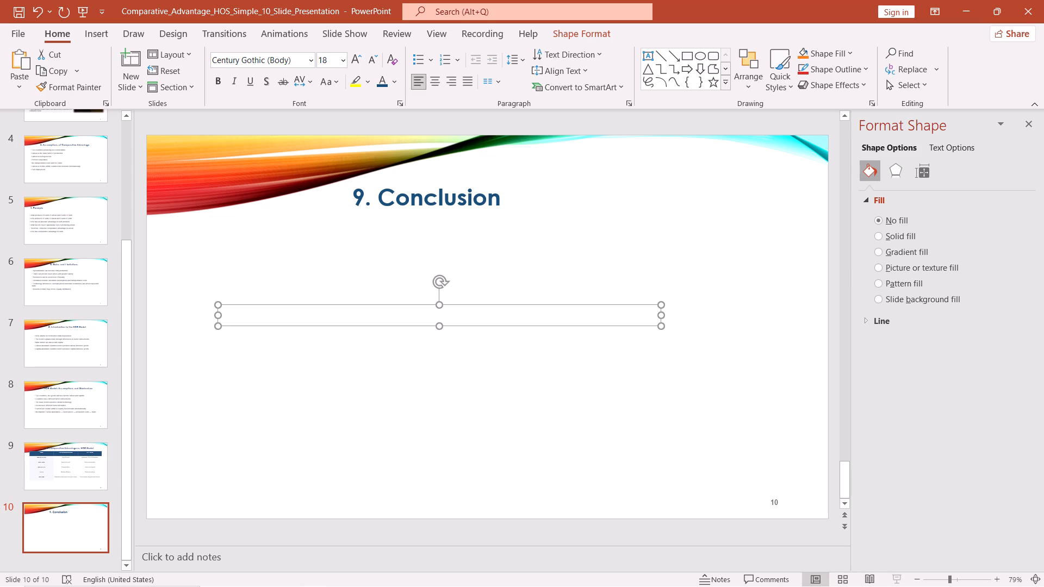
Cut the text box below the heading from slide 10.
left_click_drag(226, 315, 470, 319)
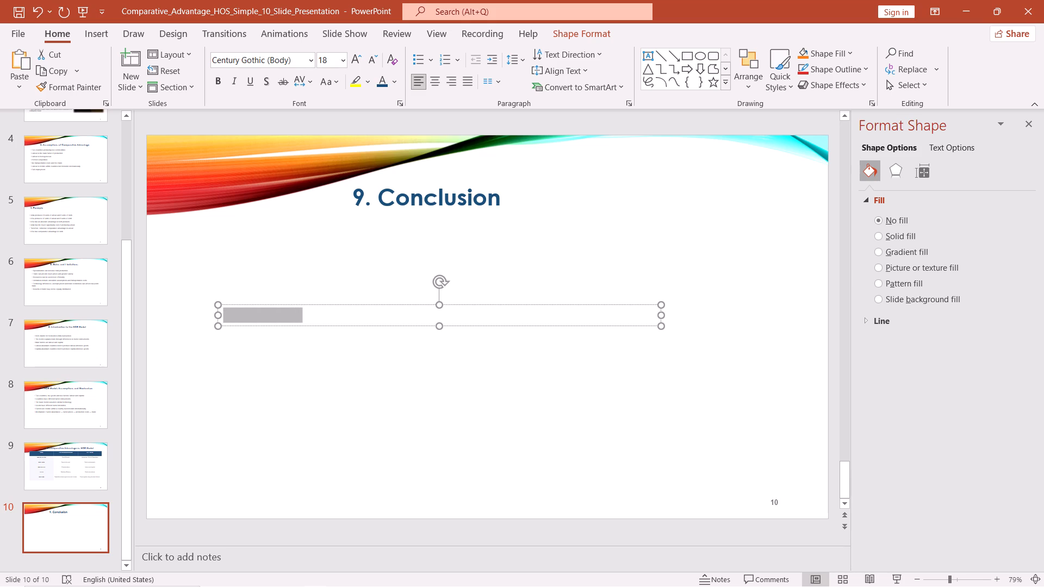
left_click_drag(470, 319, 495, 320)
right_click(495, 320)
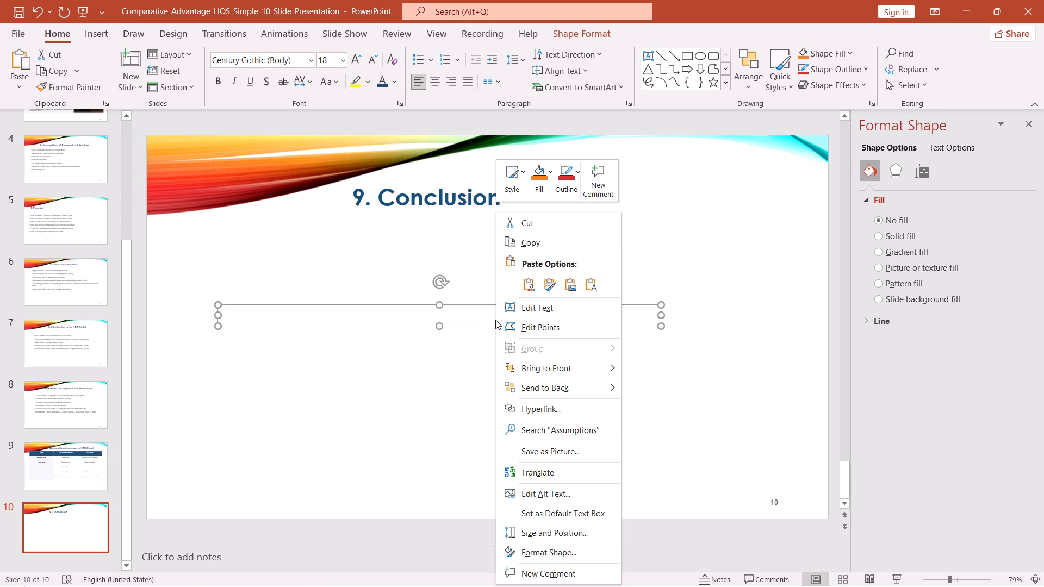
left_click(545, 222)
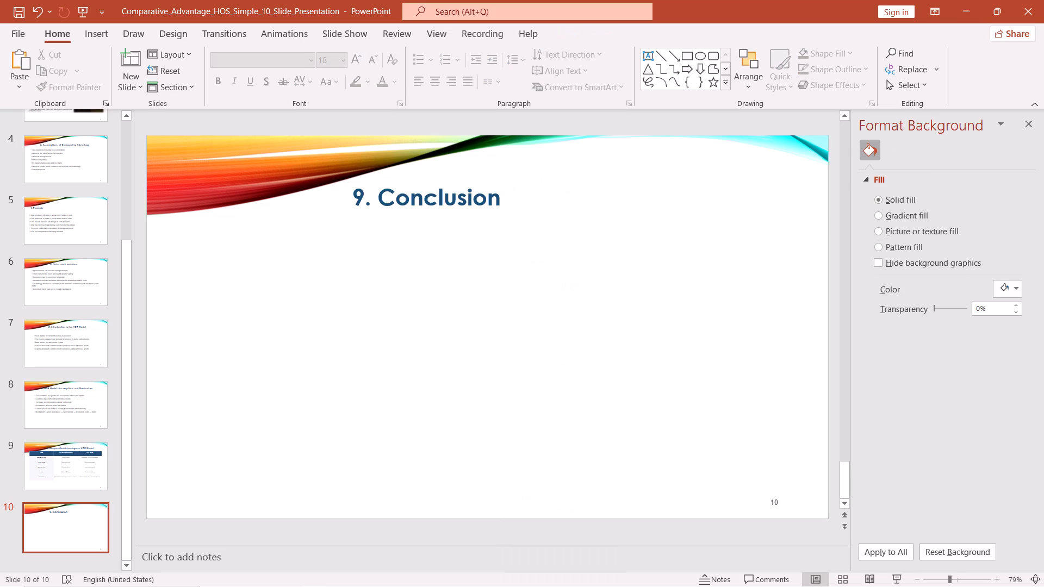
Select the "9. Conclusion" heading text box on slide 10.
left_click(347, 195)
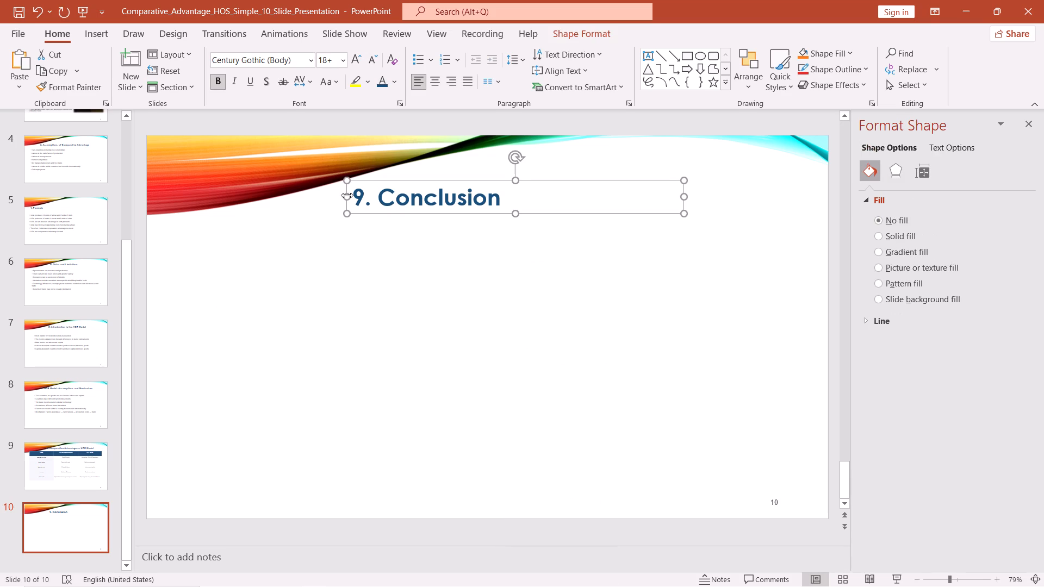
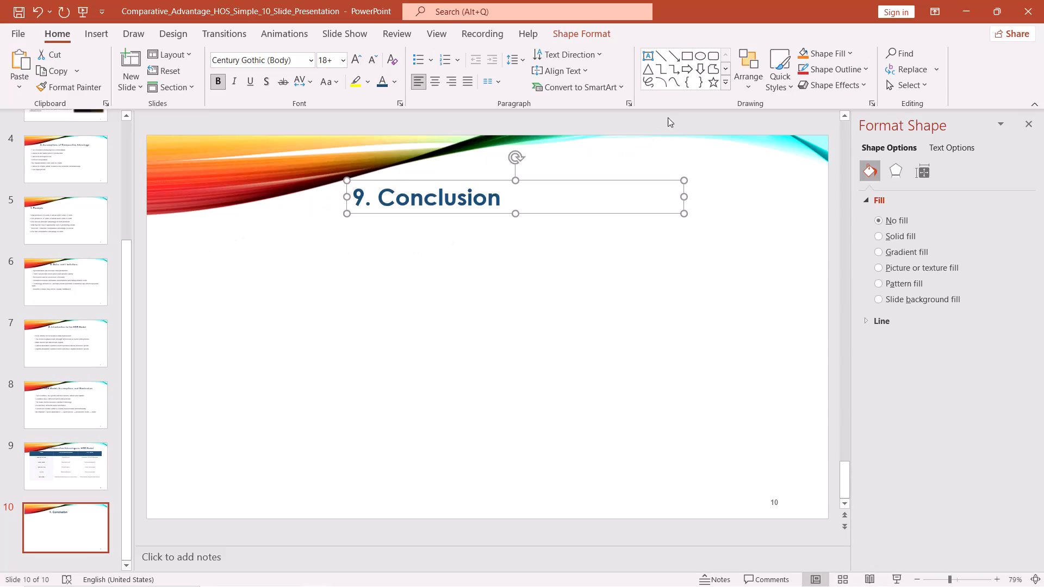
Draw a text box about three-quarters of the slide's width below the "9. Conclusion" heading on slide 10 and enter the letter "r".
left_click(647, 55)
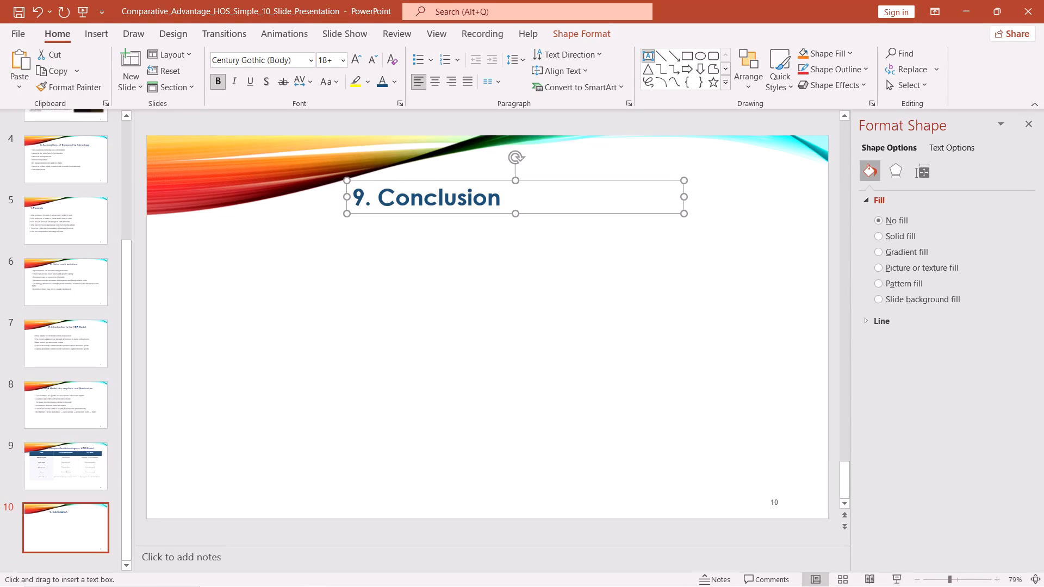
left_click_drag(234, 284, 738, 429)
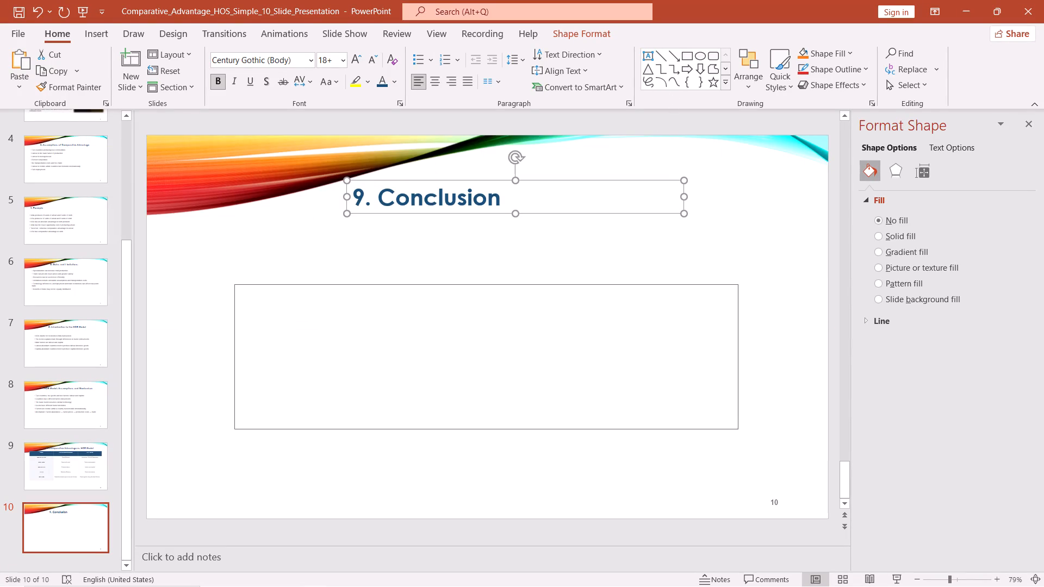
left_click_drag(738, 429, 740, 429)
key("r")
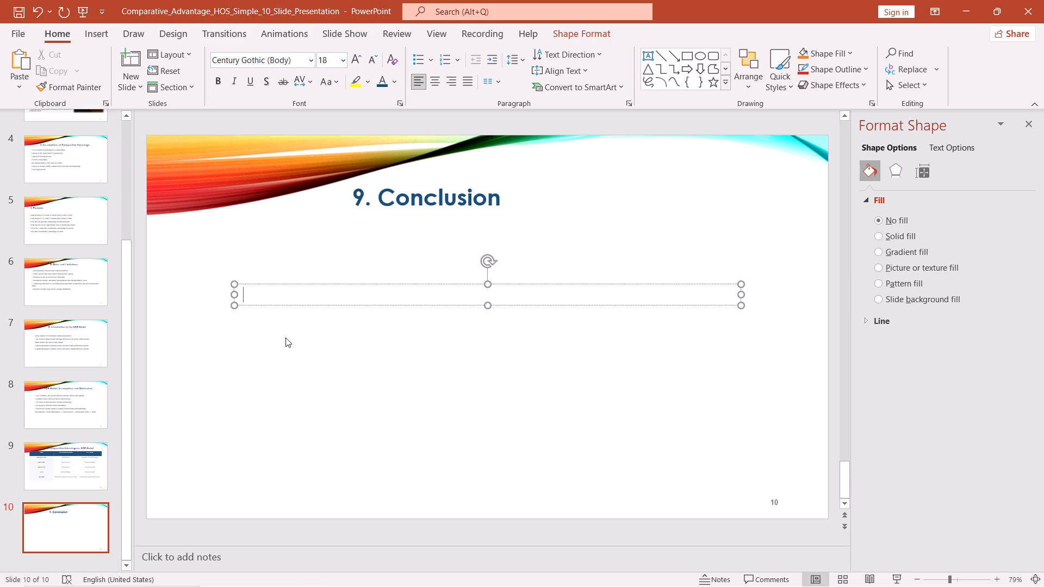
Format the letter in the new text box in the darkest blue theme colour and bold, with the box shifted slightly right.
double_click(246, 295)
left_click_drag(243, 294, 250, 293)
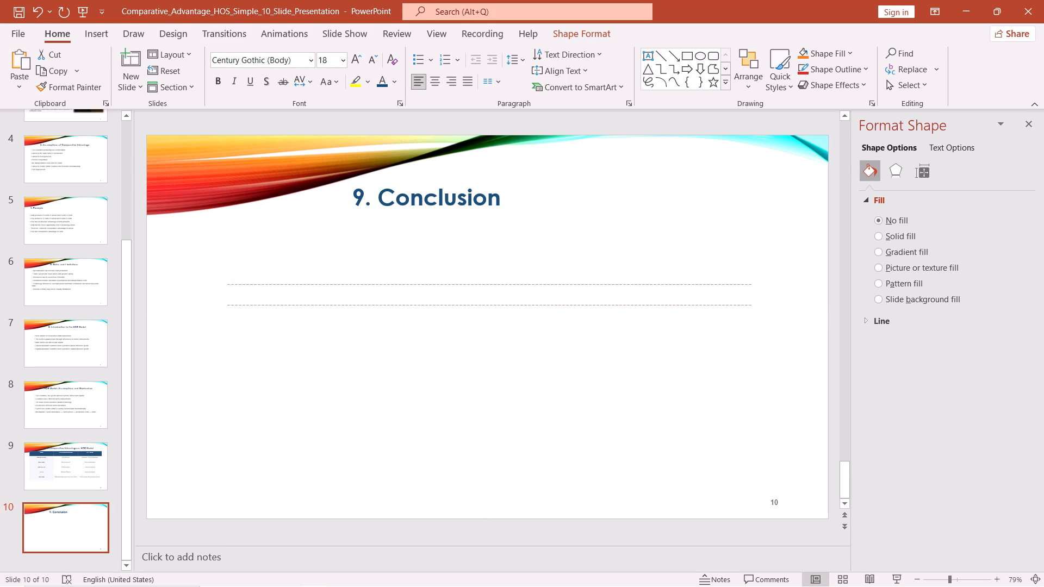
left_click_drag(250, 293, 254, 293)
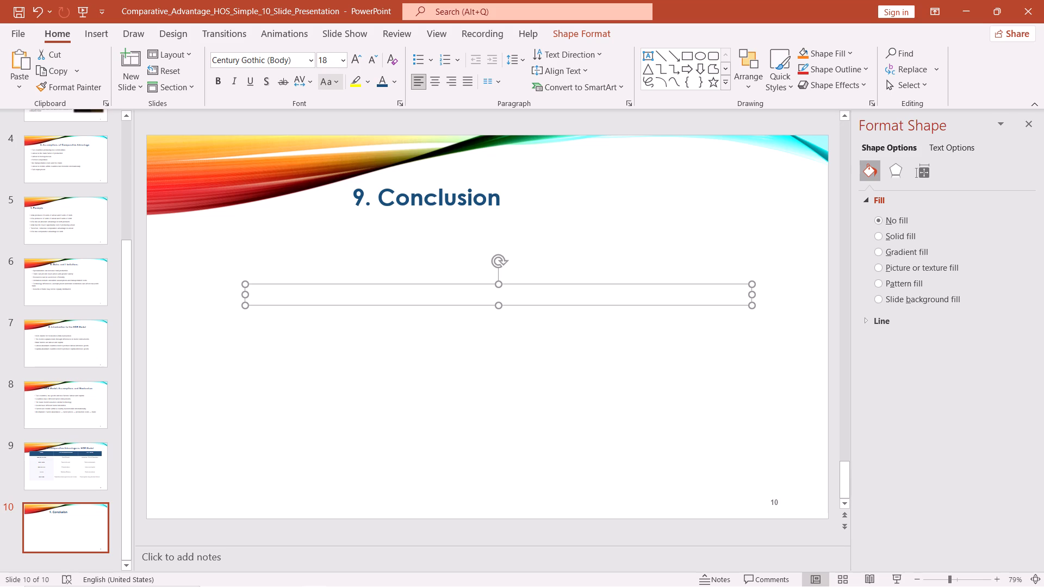
left_click_drag(252, 292, 260, 294)
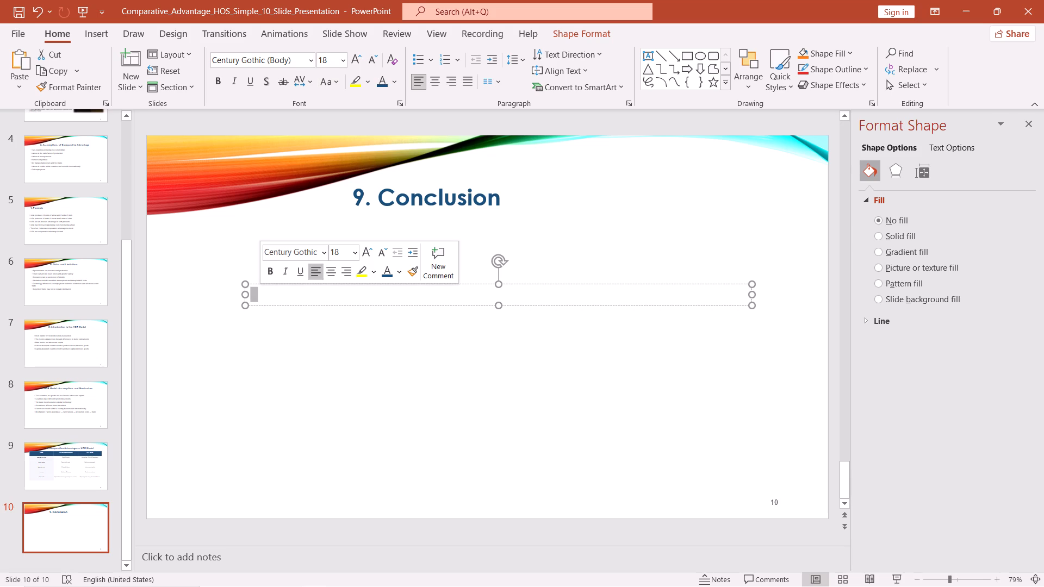
left_click(398, 266)
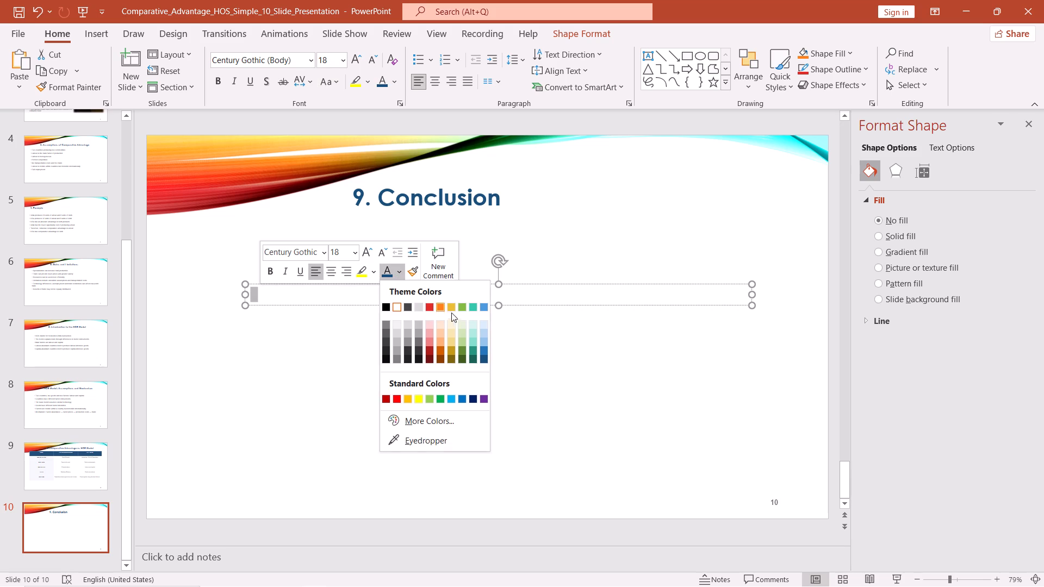
left_click(484, 356)
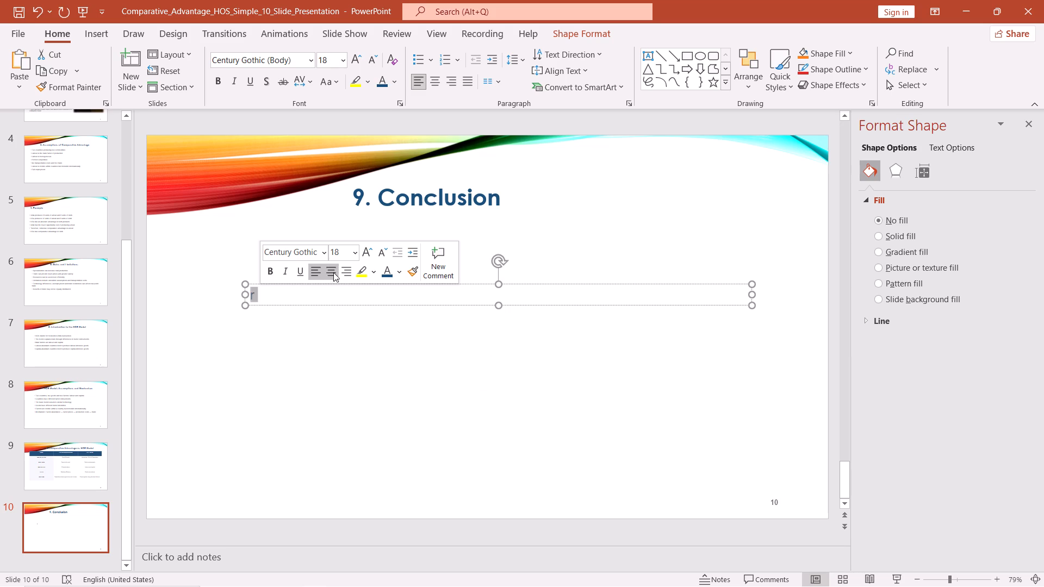
left_click(268, 275)
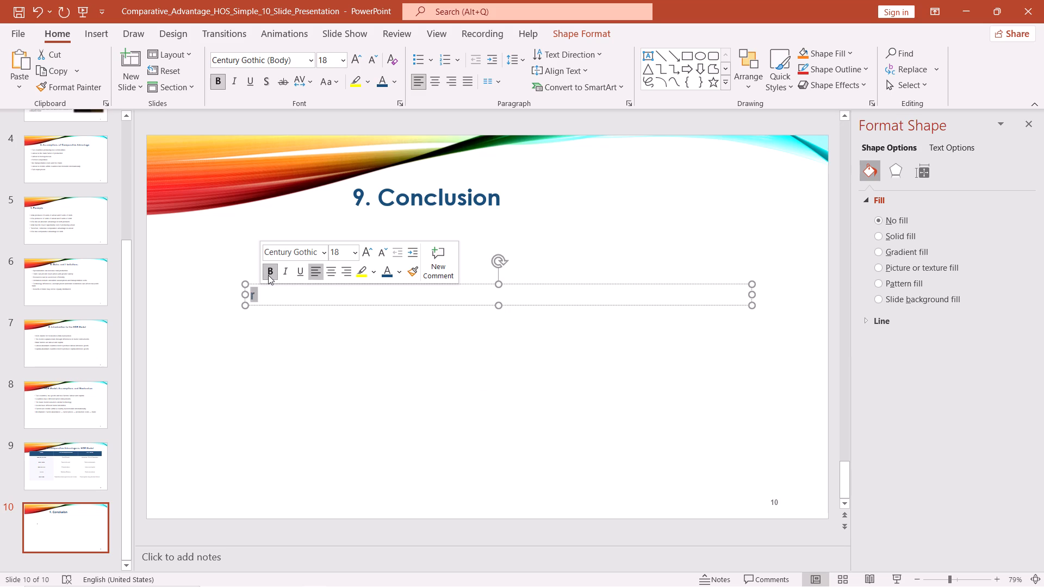
Replace the lowercase letter in the text box with the capitalised word "Ricardo".
left_click(264, 297)
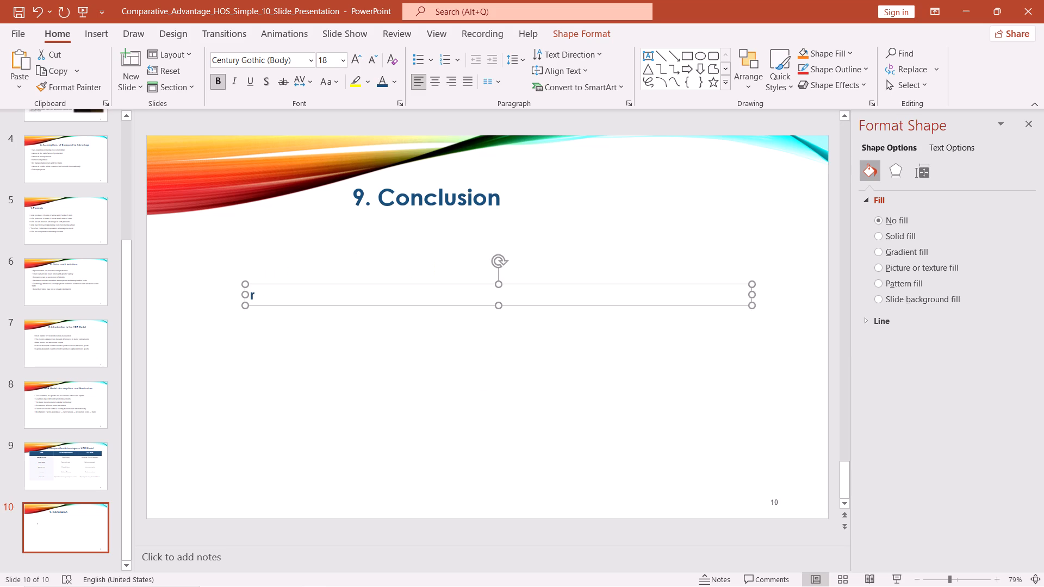
left_click(254, 292)
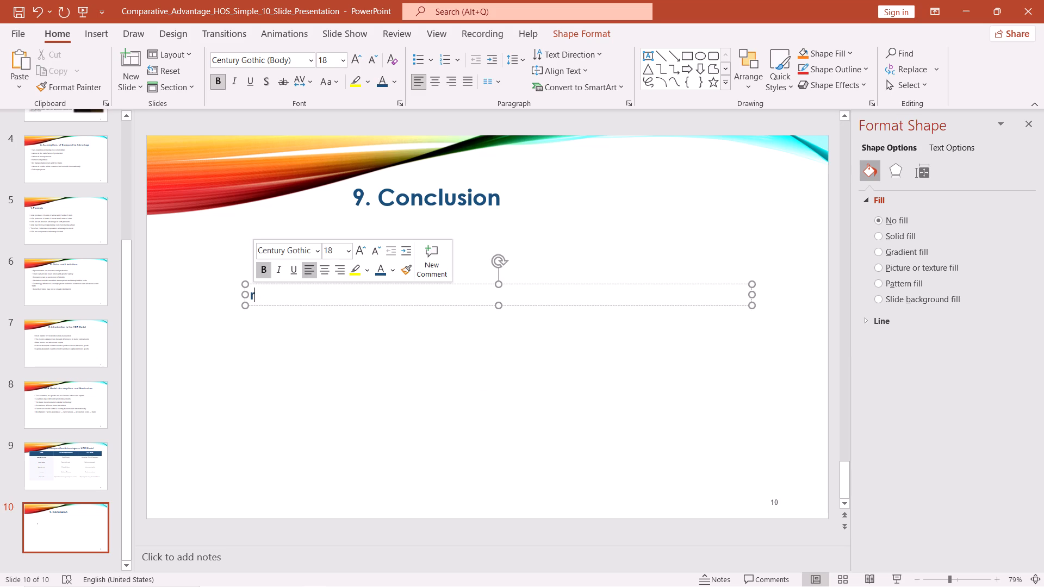
left_click(254, 292)
key("BackSpace")
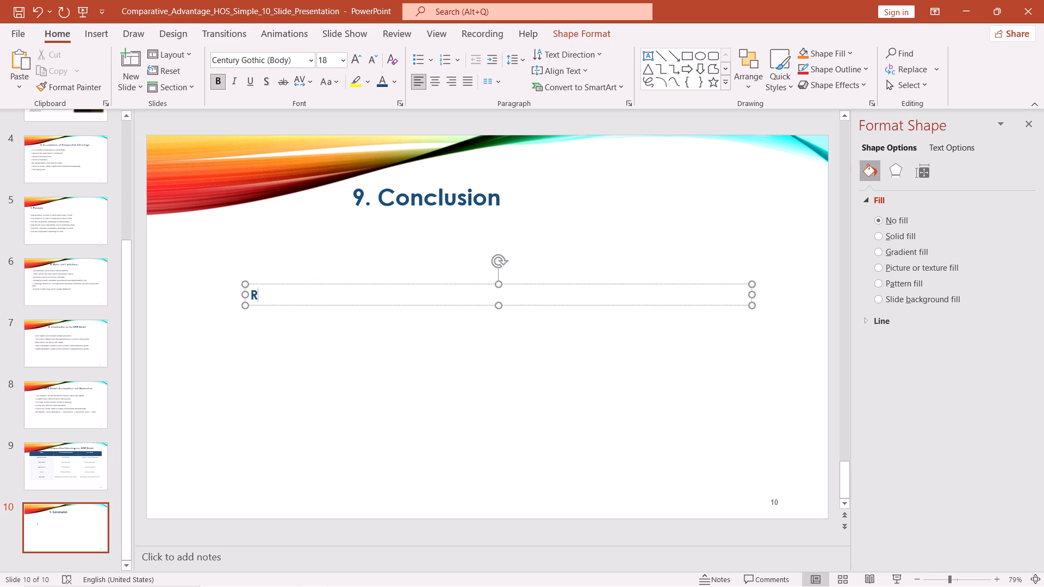
type("icardo modeln")
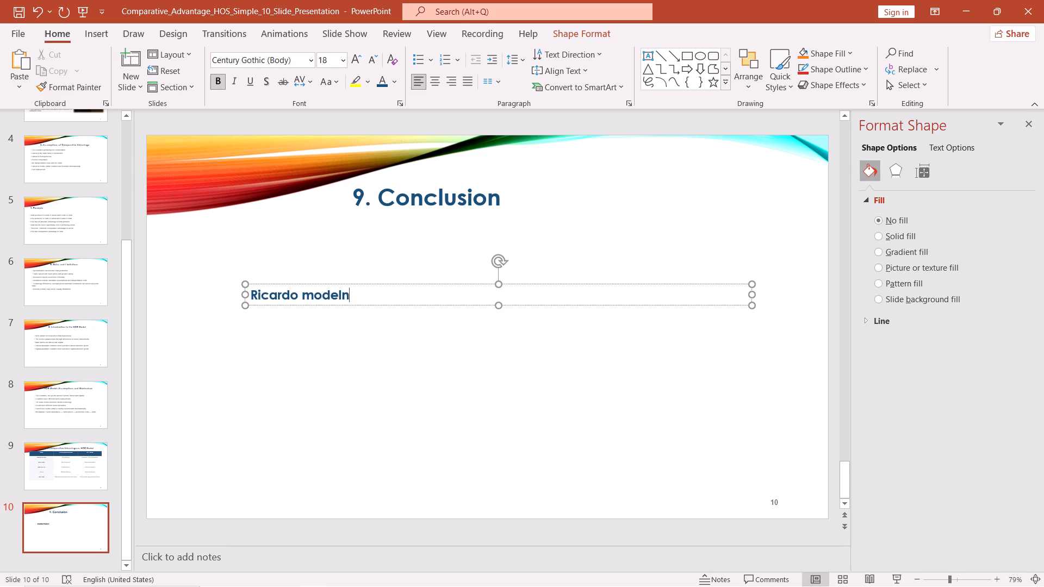
key("space")
key("BackSpace")
key("BackSpace")
key("BackSpace")
key("BackSpace")
key("BackSpace")
key("BackSpace")
key("BackSpace")
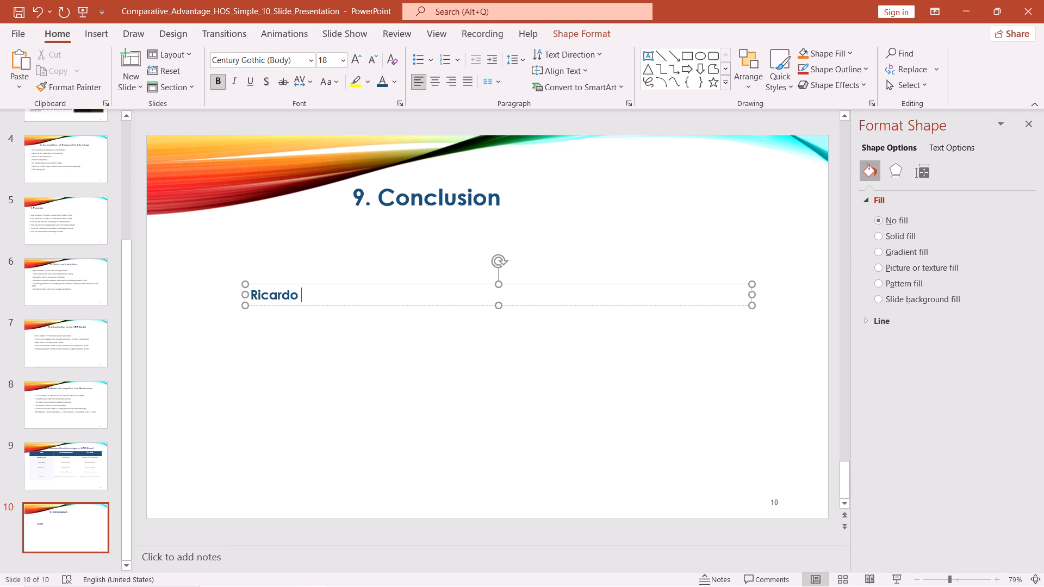
Continue the conclusion sentence after "Ricardo" with "focuses on opportunity cost".
type("focuses")
key("space")
type("on oppo")
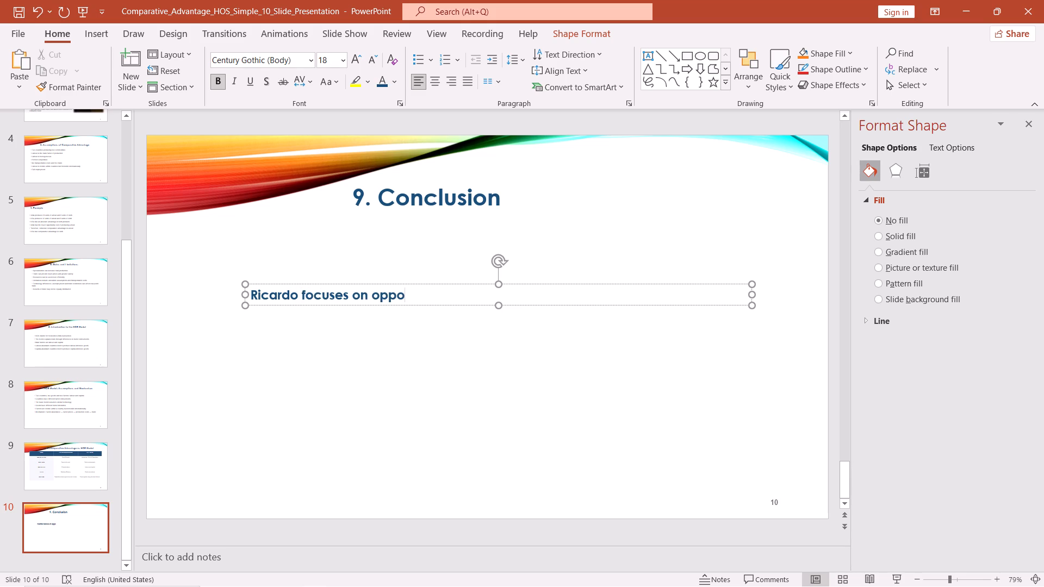
type("rtuniy")
key("BackSpace")
type("ty")
key("space")
type("cost")
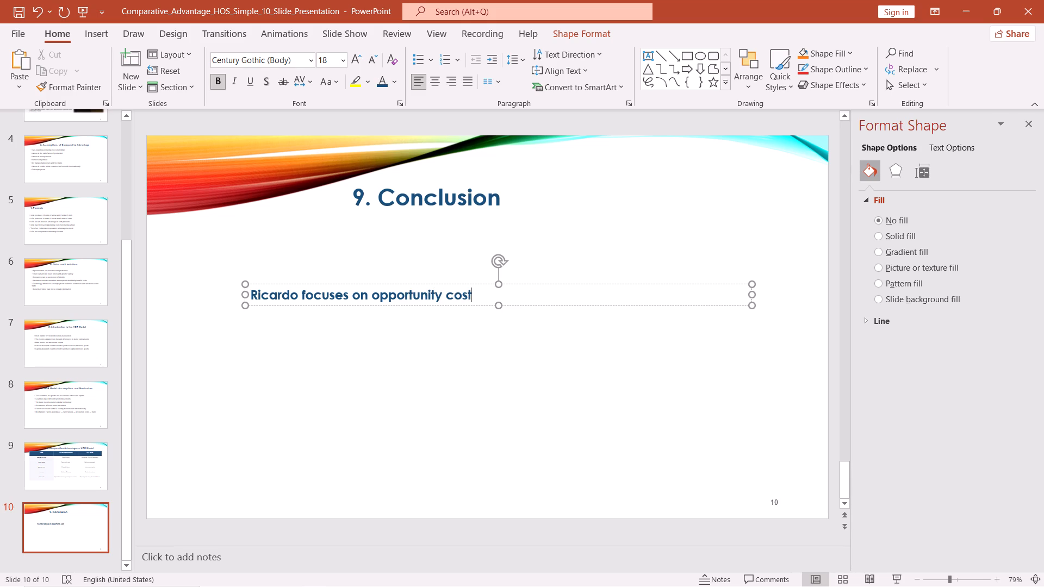
Extend the conclusion sentence with ",while HOS model focuses on factor endowment".
key("comma")
type("while")
key("space")
type("HOS")
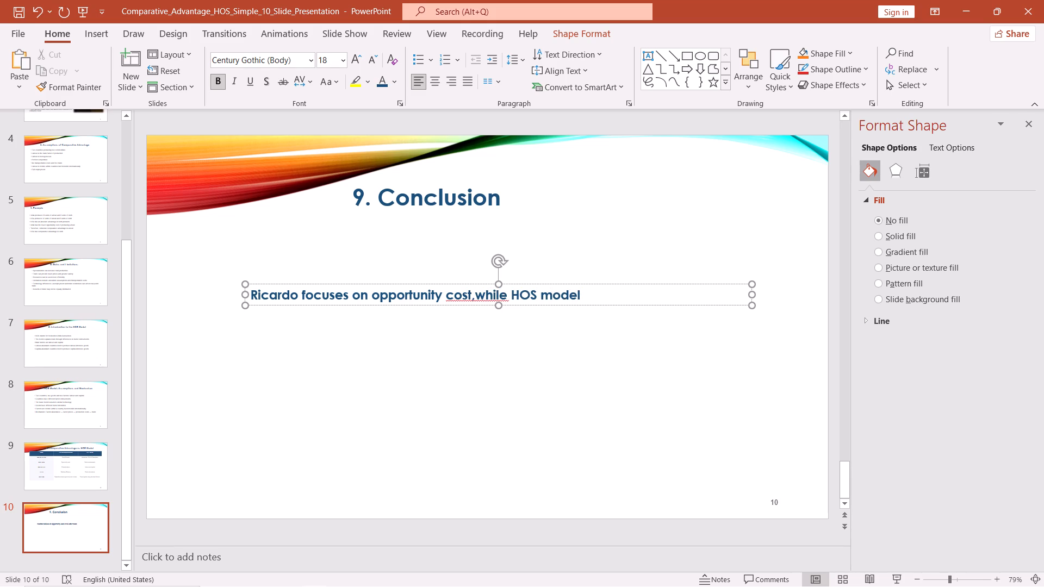
key("space")
type("focuses")
key("space")
type("on")
key("space")
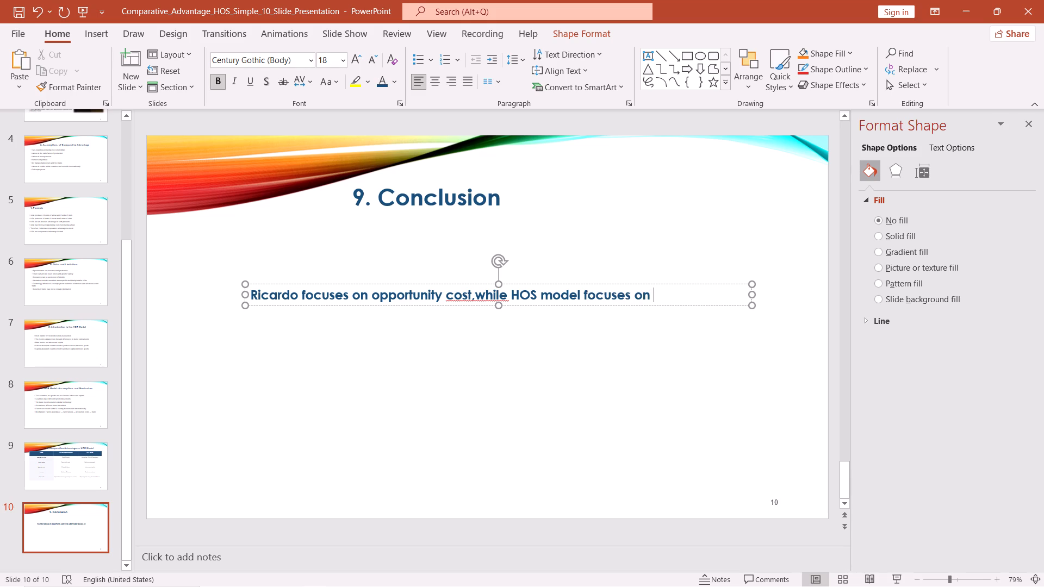
type("factor endow")
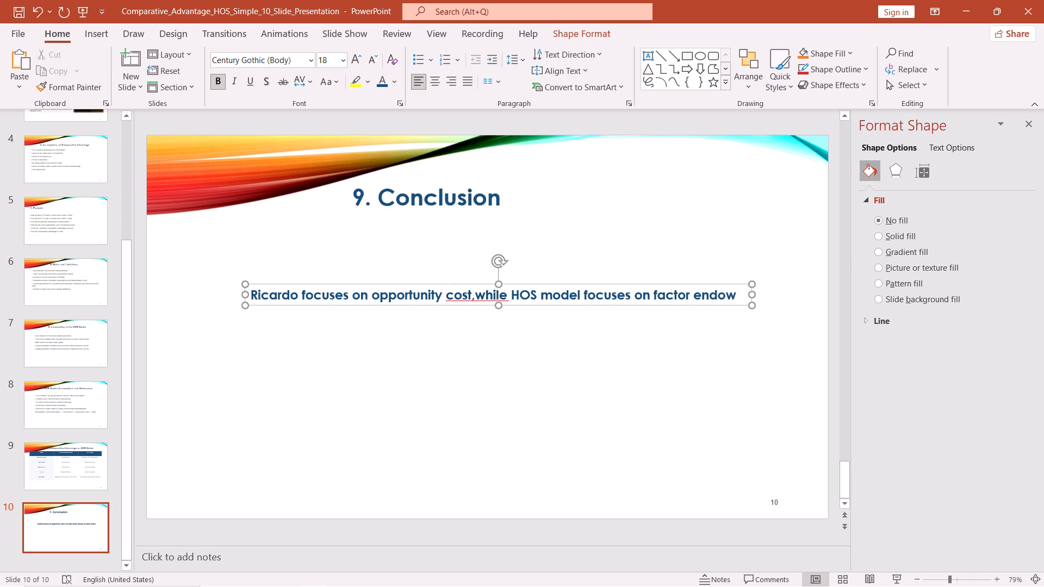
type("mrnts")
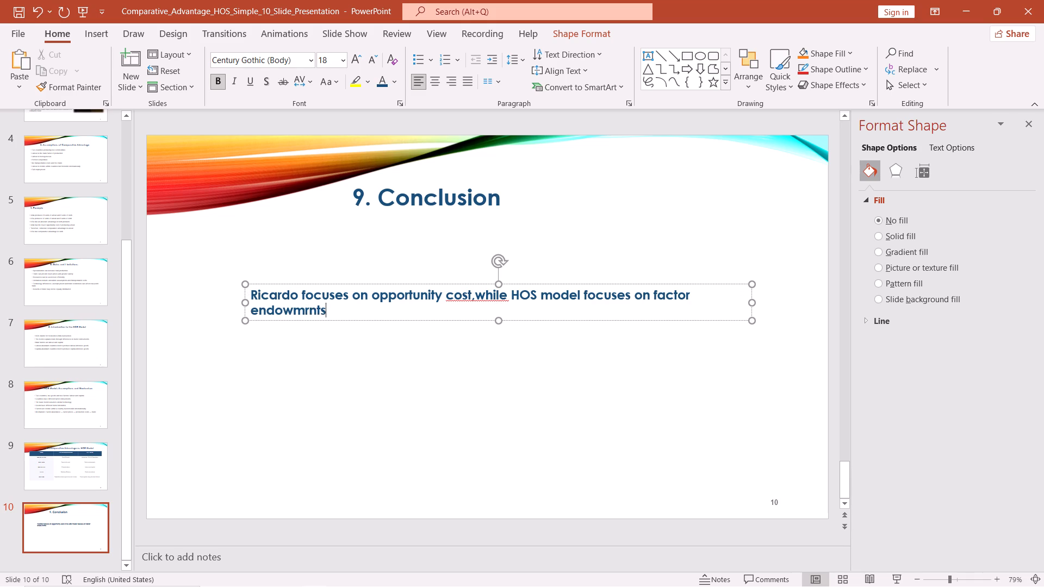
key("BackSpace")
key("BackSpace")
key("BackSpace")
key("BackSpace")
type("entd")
Correct the ending of the conclusion sentence's last word so it reads "endowments".
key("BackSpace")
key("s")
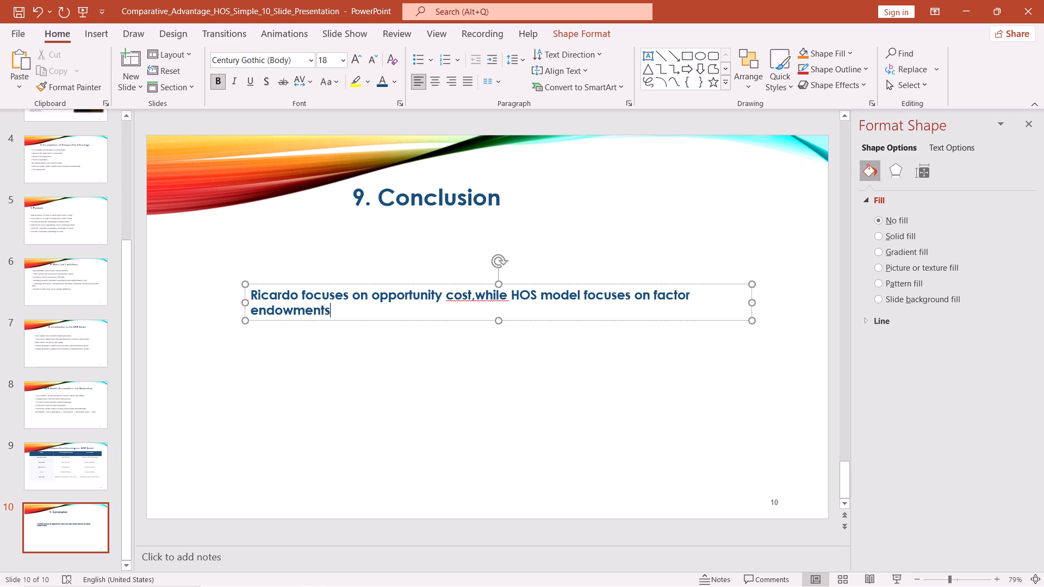
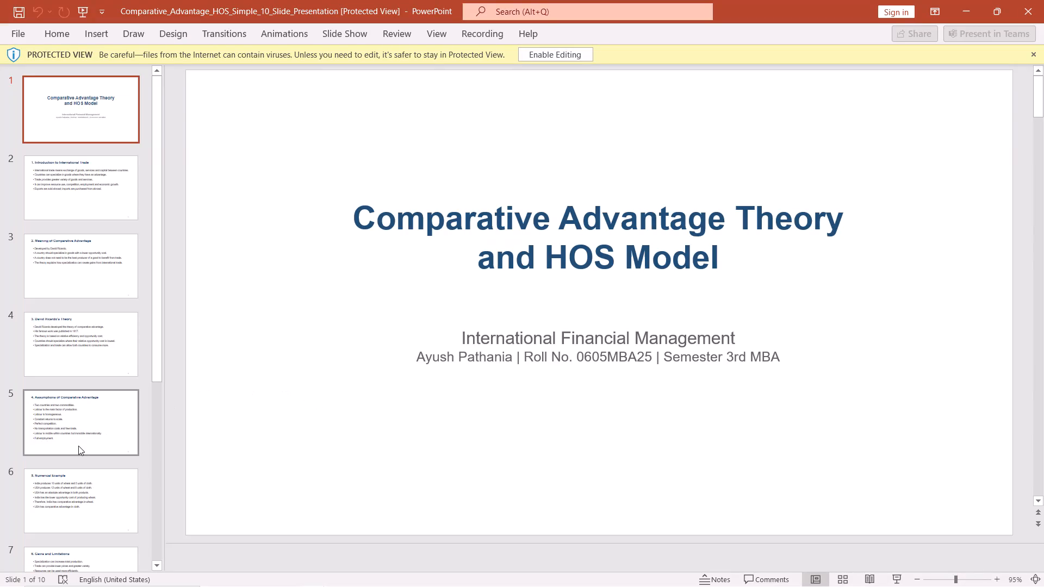
On slide 10, Comparative Advantage vs HOS Model, highlight the conclusion's second sentence, "Both explain specialization and gains from trade", for reference.
scroll(78, 446, "down", 14)
scroll(78, 446, "down", 7)
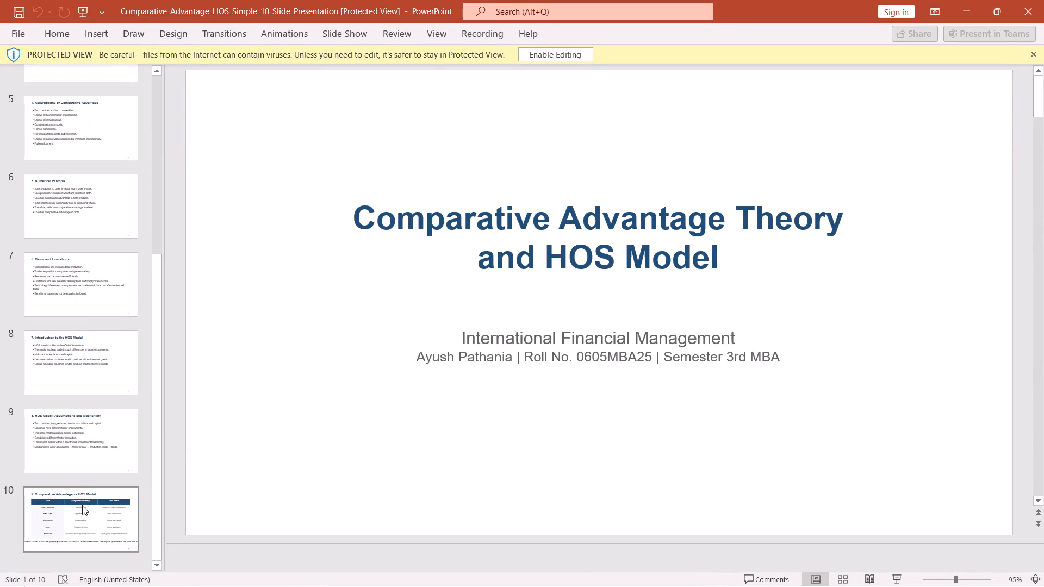
left_click(82, 505)
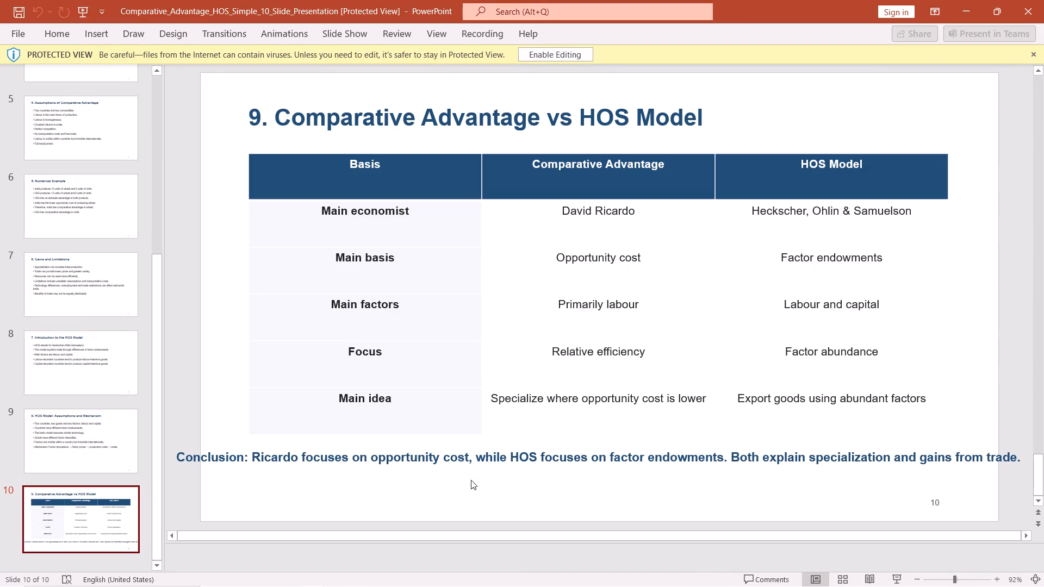
left_click_drag(734, 451, 997, 475)
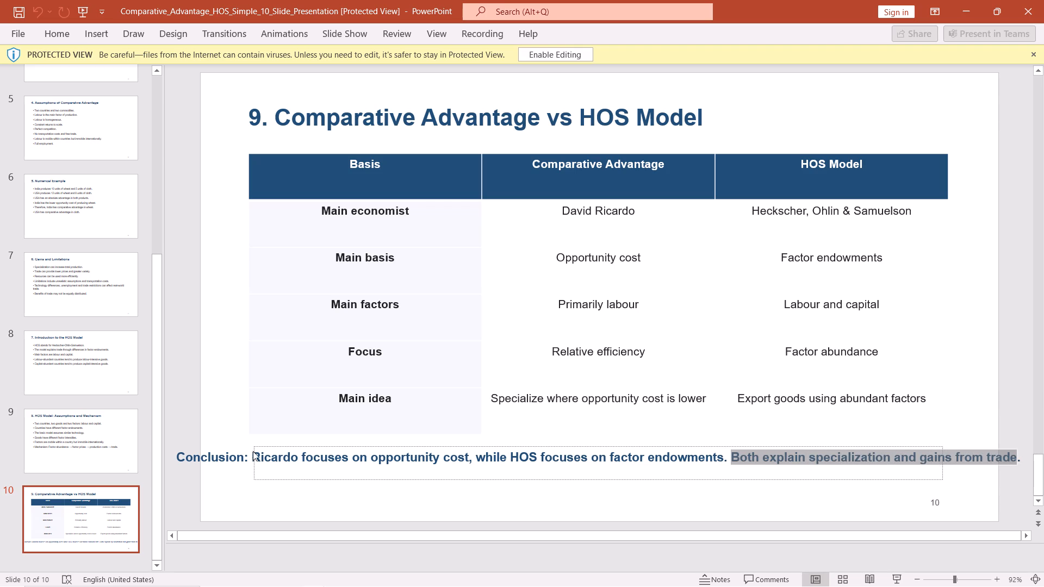
Copy the conclusion text from "Ricardo focuses" through "gains from trade" on slide 10 of the Protected View presentation, and close that presentation.
left_click_drag(254, 455, 285, 458)
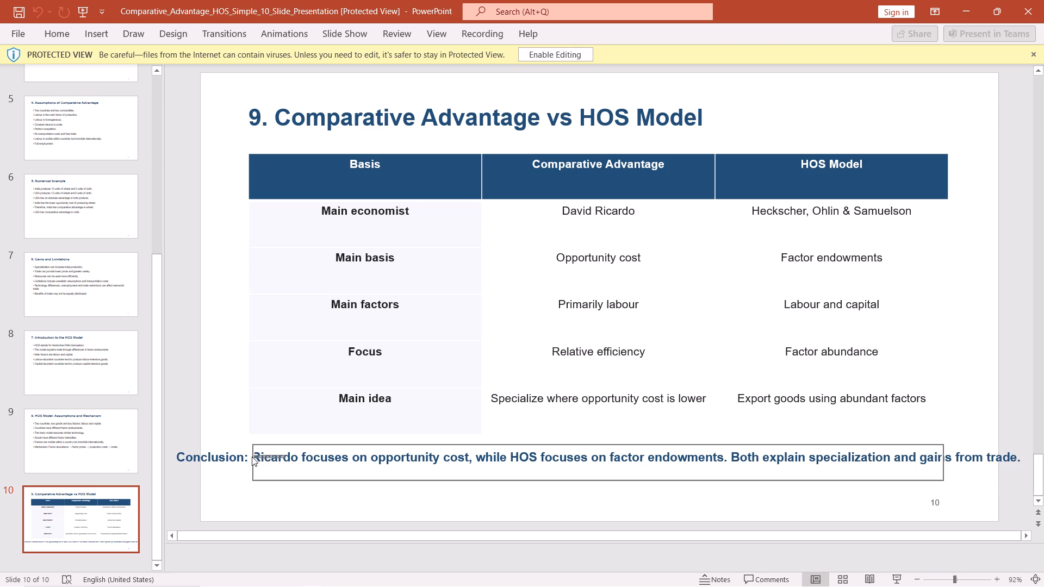
left_click(258, 454)
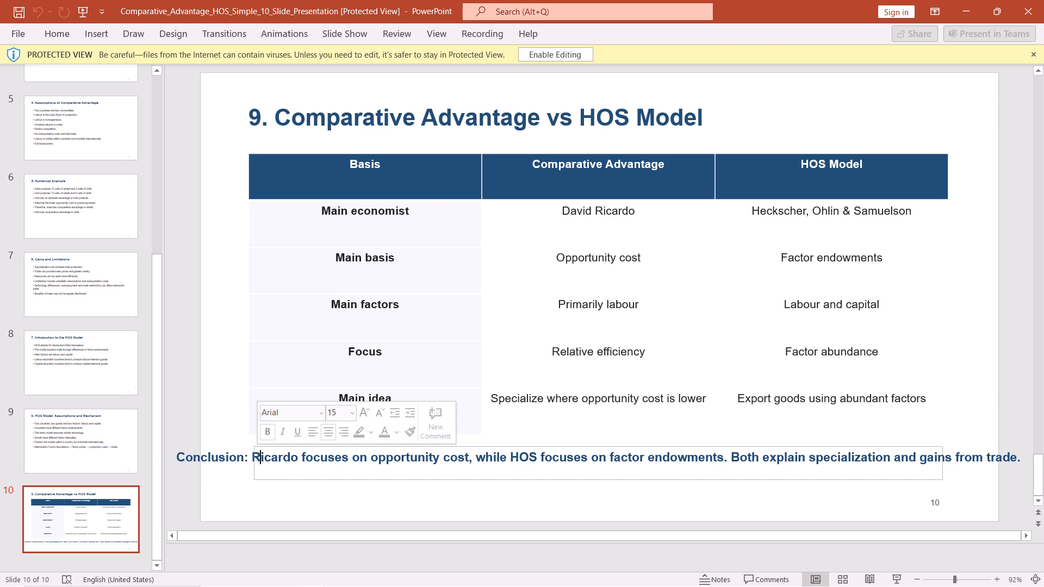
left_click_drag(258, 454, 926, 454)
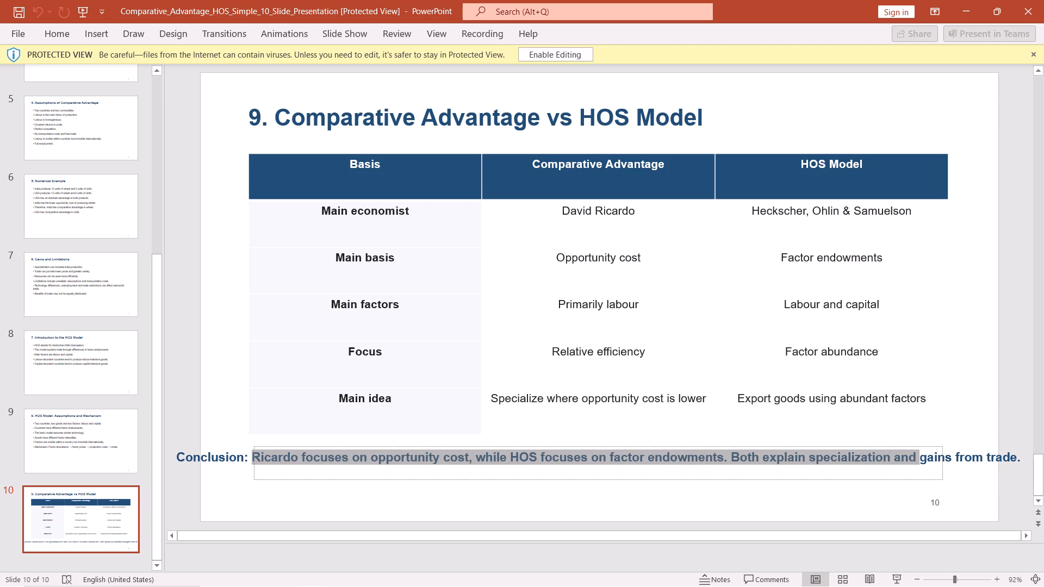
left_click_drag(926, 454, 1017, 463)
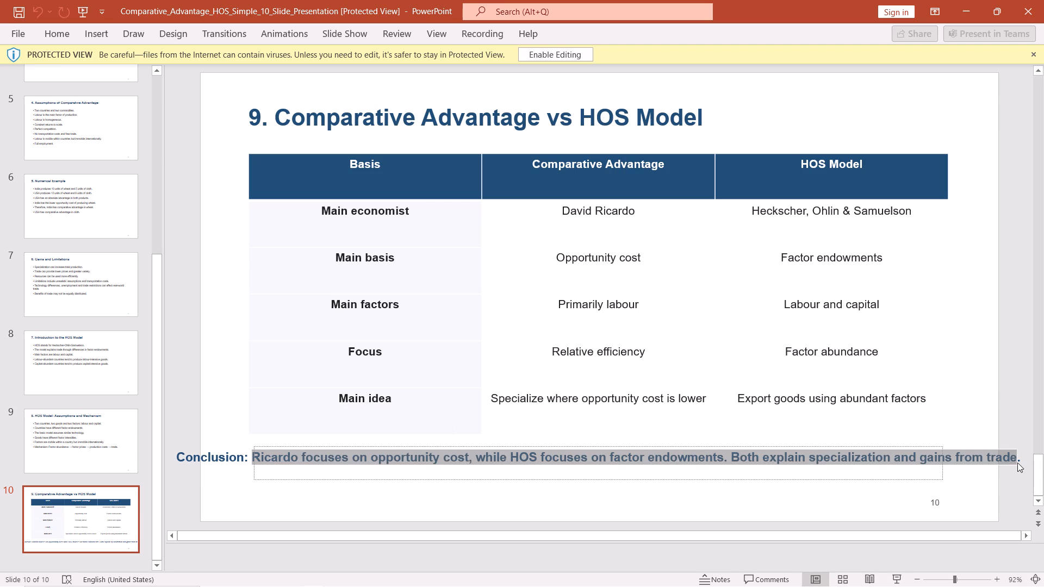
key("ctrl+c")
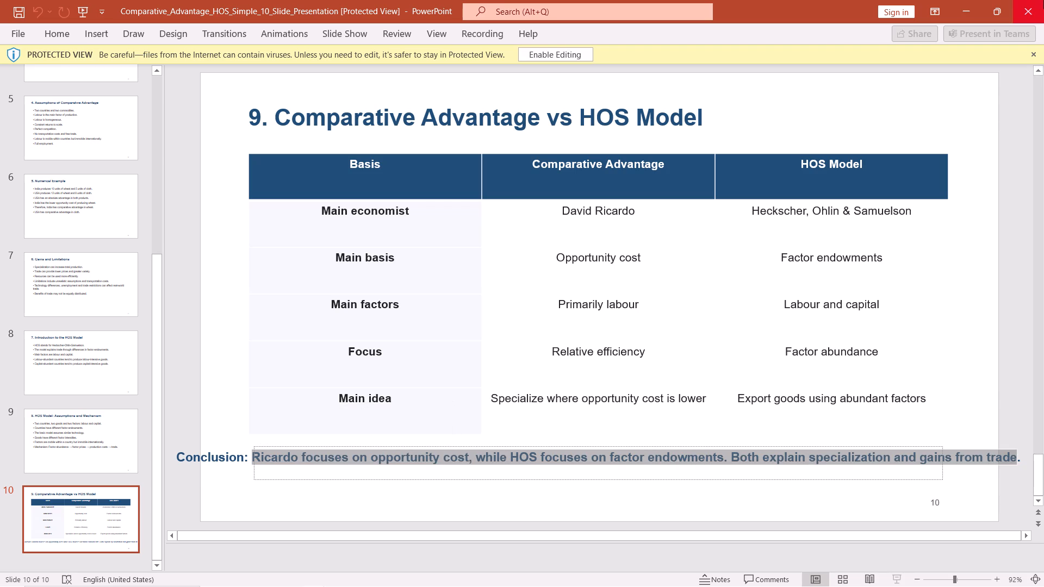
left_click(1043, 0)
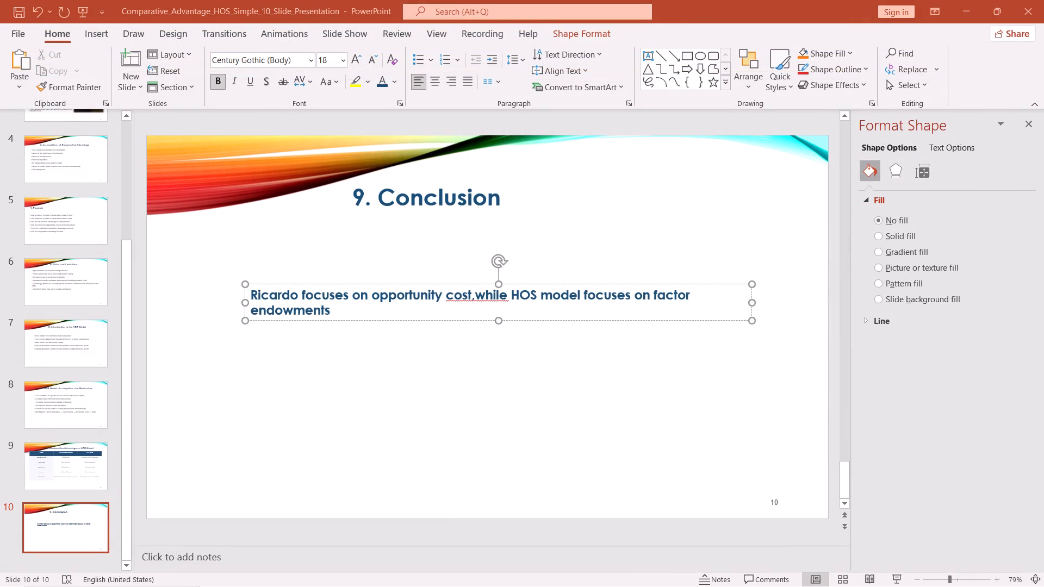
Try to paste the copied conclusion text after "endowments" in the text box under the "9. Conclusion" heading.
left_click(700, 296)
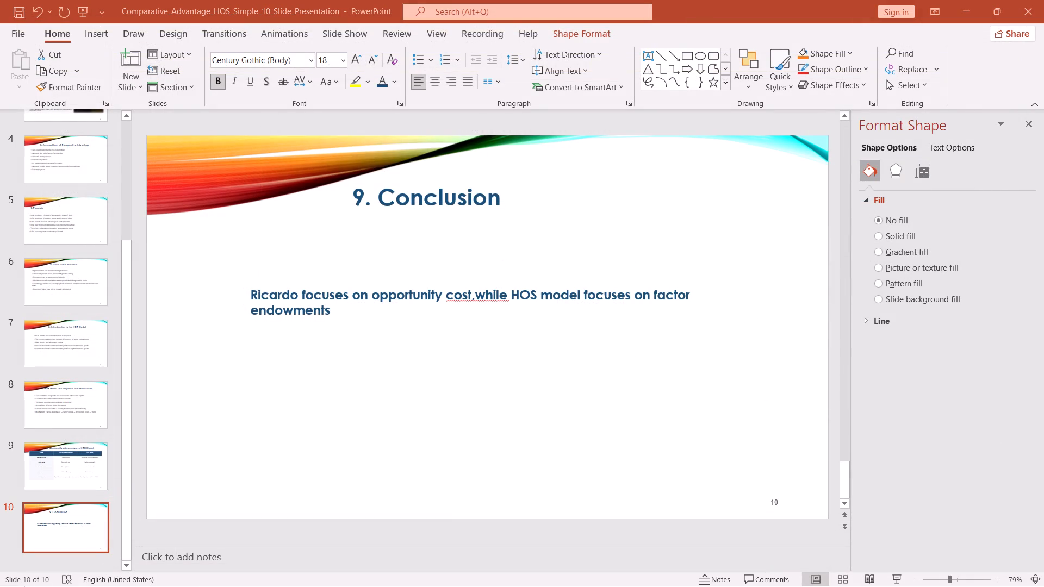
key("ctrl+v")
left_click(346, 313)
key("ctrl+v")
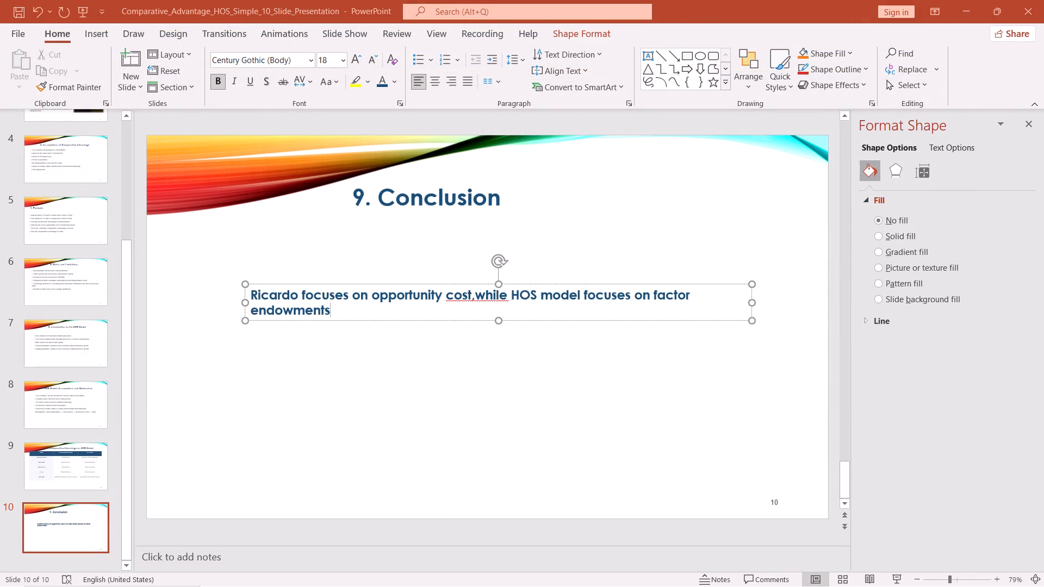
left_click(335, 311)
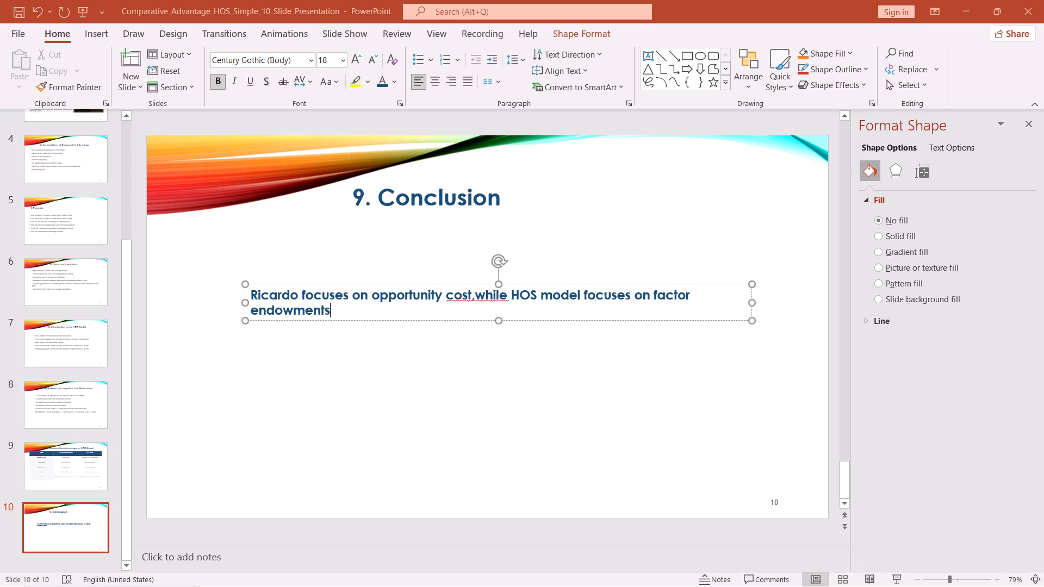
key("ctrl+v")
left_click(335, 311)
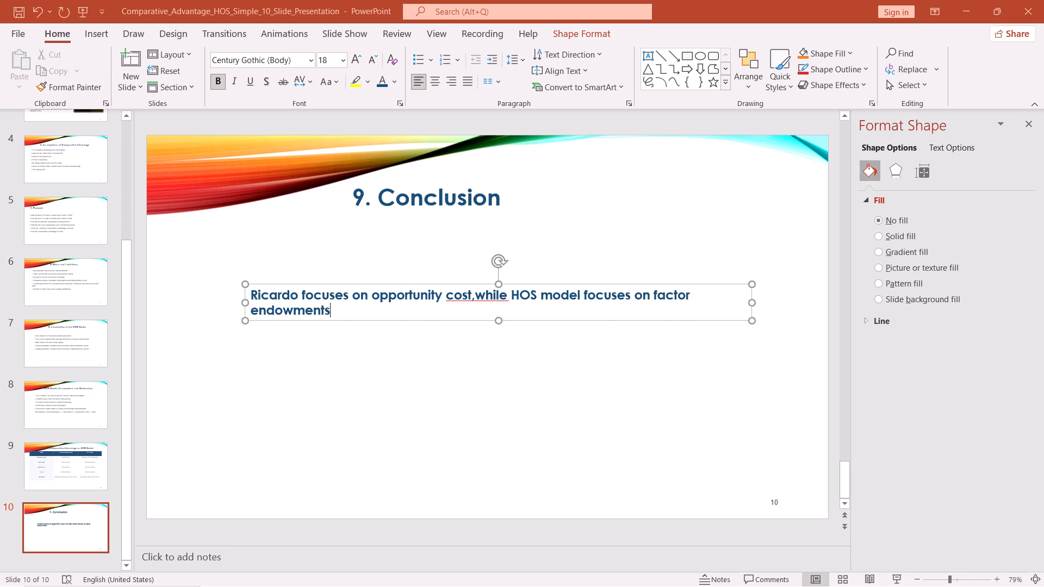
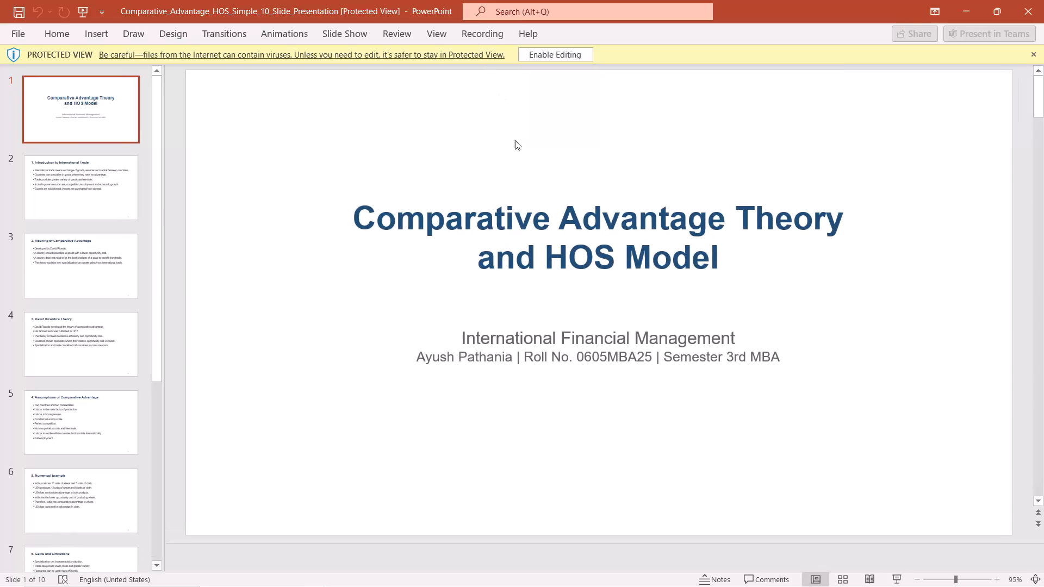
Copy the full conclusion text from "Ricardo focuses" through "gains from trade." on slide 10 of the Protected View presentation.
scroll(118, 343, "down", 11)
left_click(113, 515)
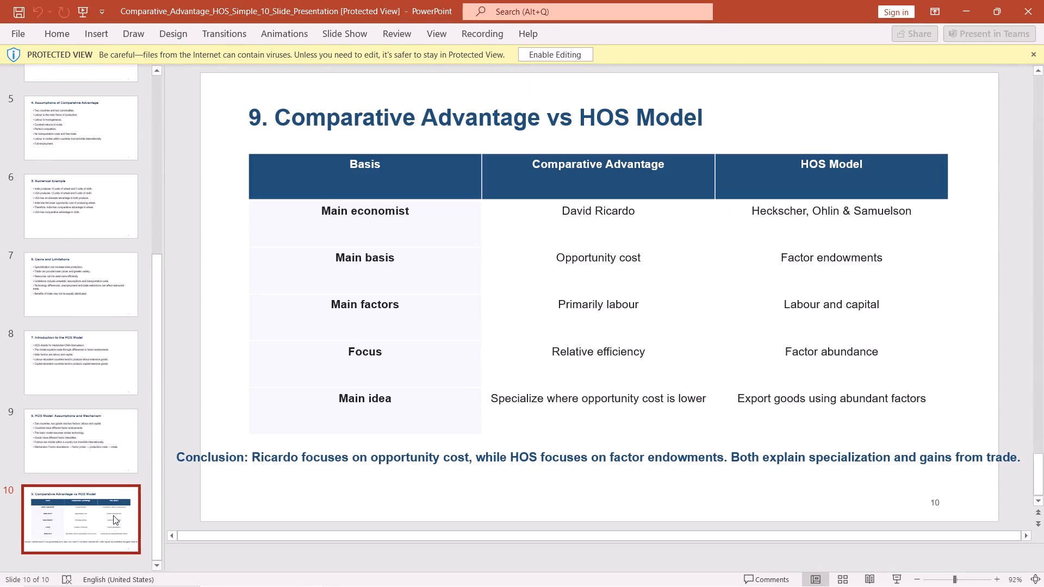
left_click(253, 452)
left_click_drag(253, 452, 641, 461)
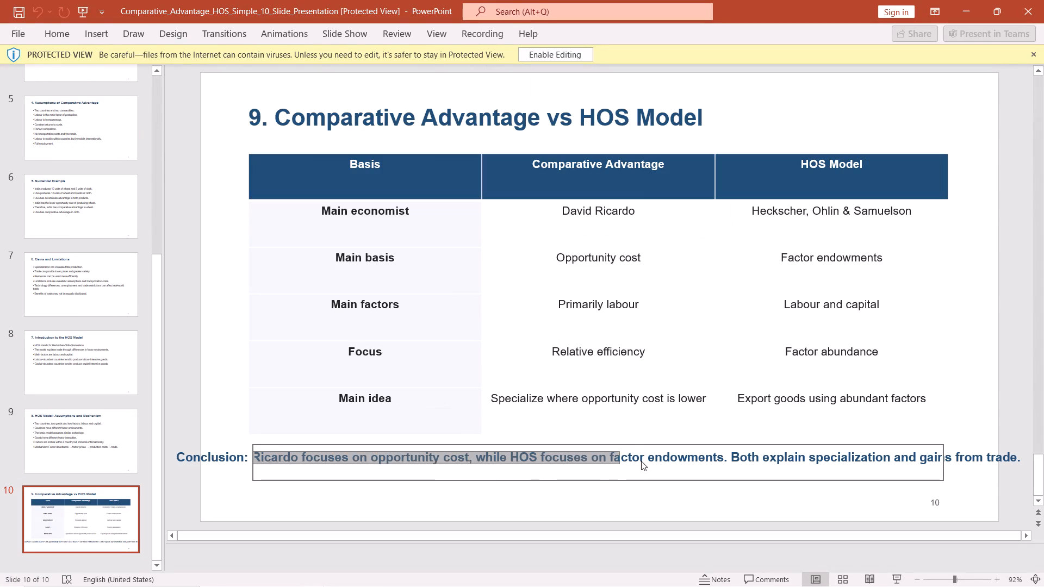
left_click_drag(641, 461, 1000, 470)
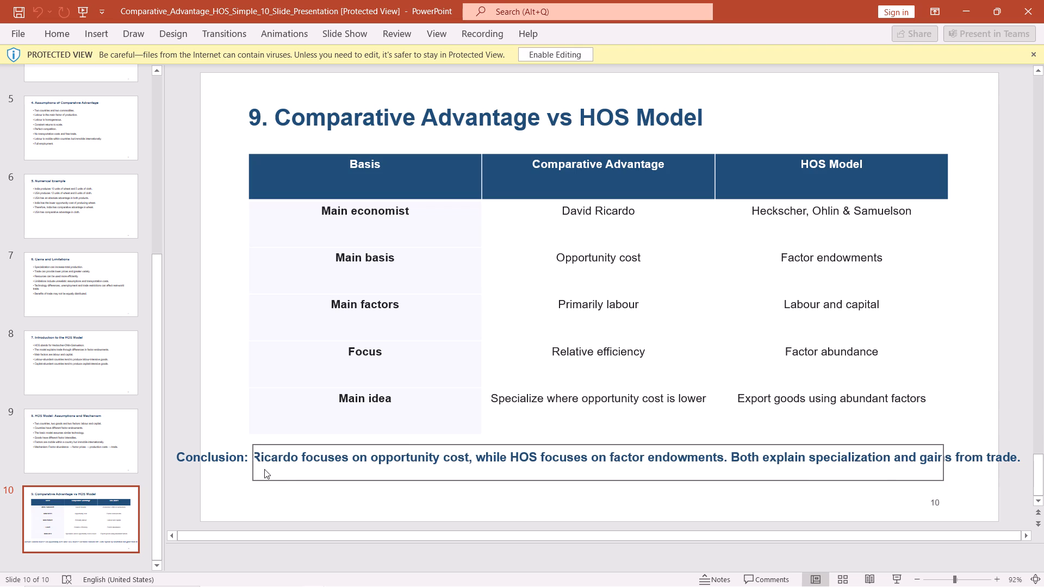
left_click(257, 453)
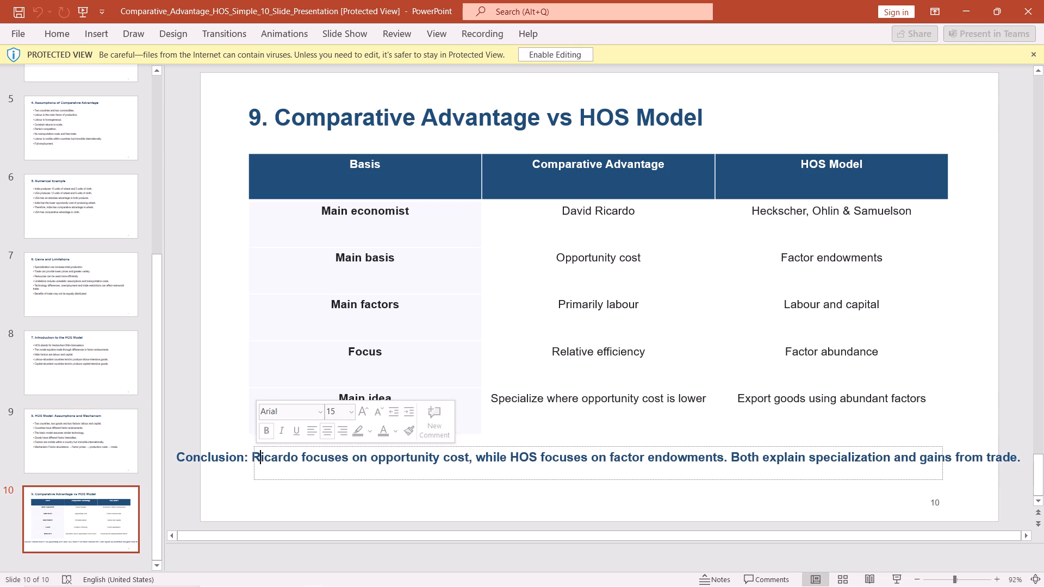
left_click_drag(257, 453, 1012, 470)
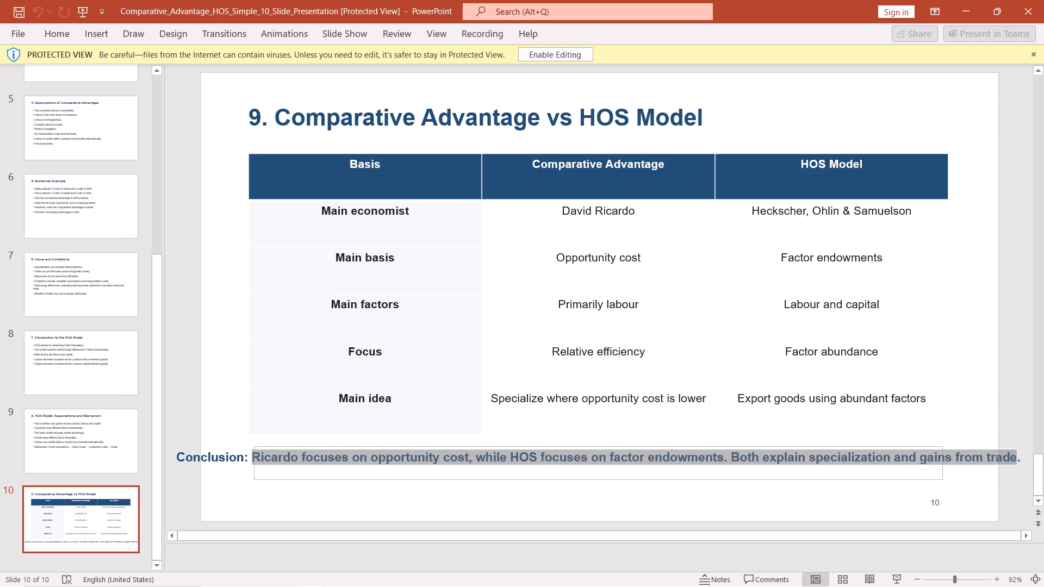
left_click_drag(1012, 470, 1023, 468)
key("ctrl+c")
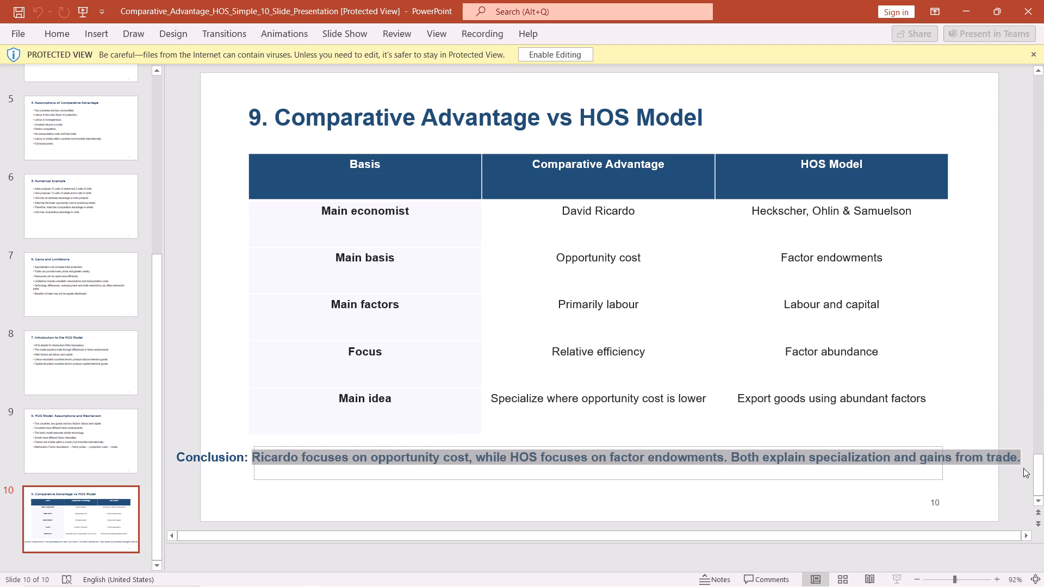
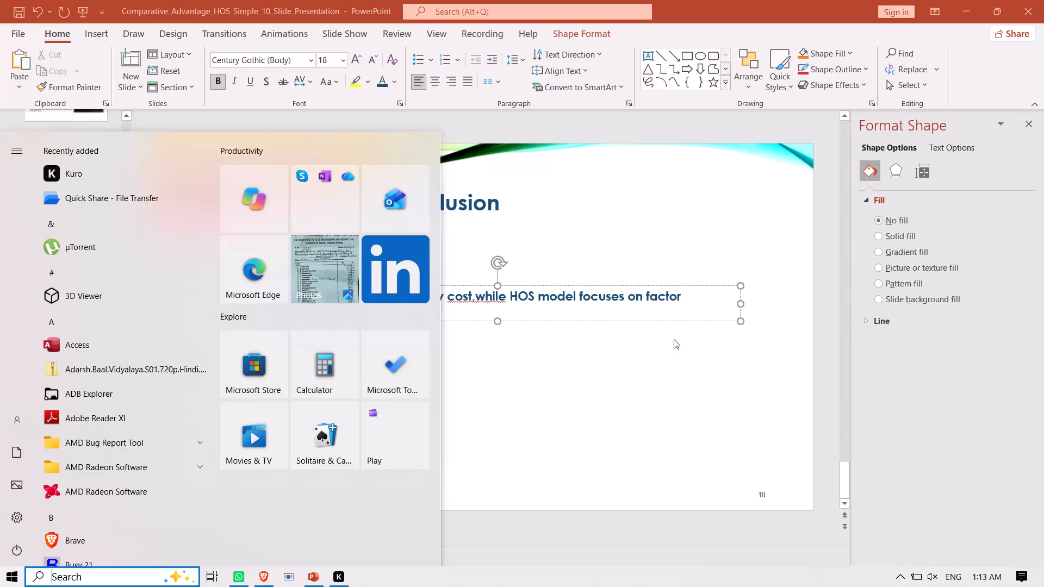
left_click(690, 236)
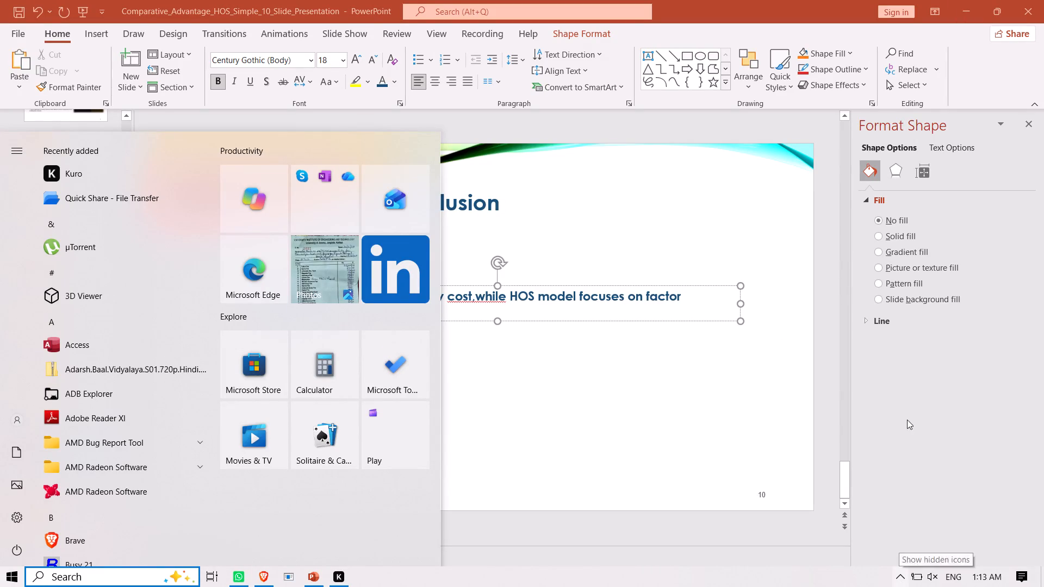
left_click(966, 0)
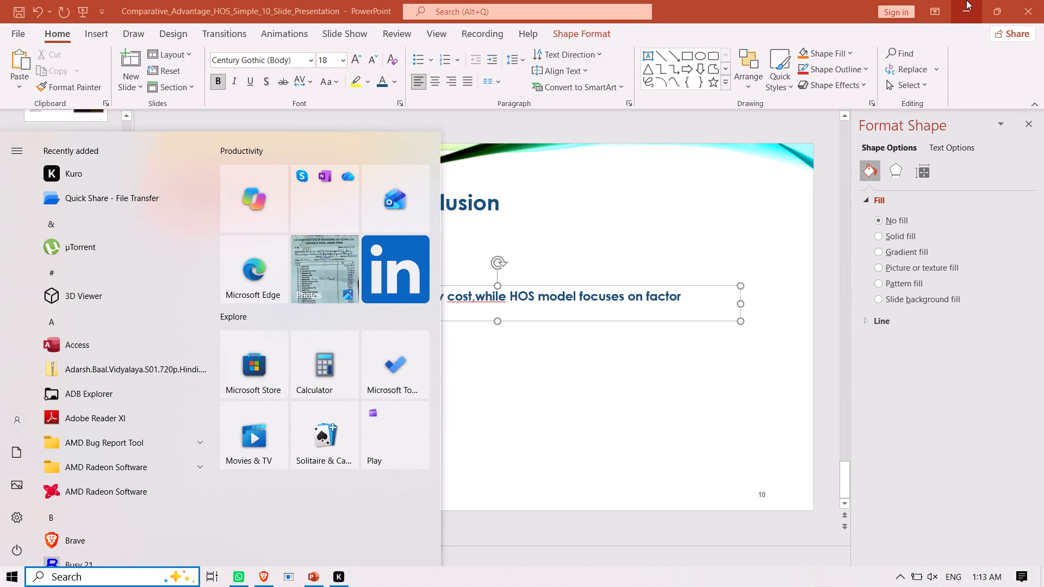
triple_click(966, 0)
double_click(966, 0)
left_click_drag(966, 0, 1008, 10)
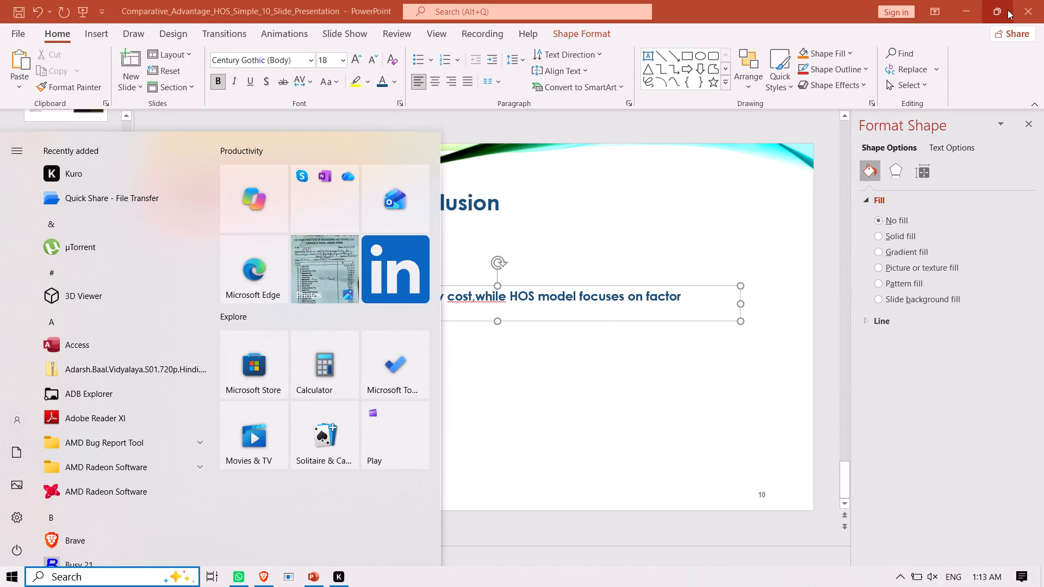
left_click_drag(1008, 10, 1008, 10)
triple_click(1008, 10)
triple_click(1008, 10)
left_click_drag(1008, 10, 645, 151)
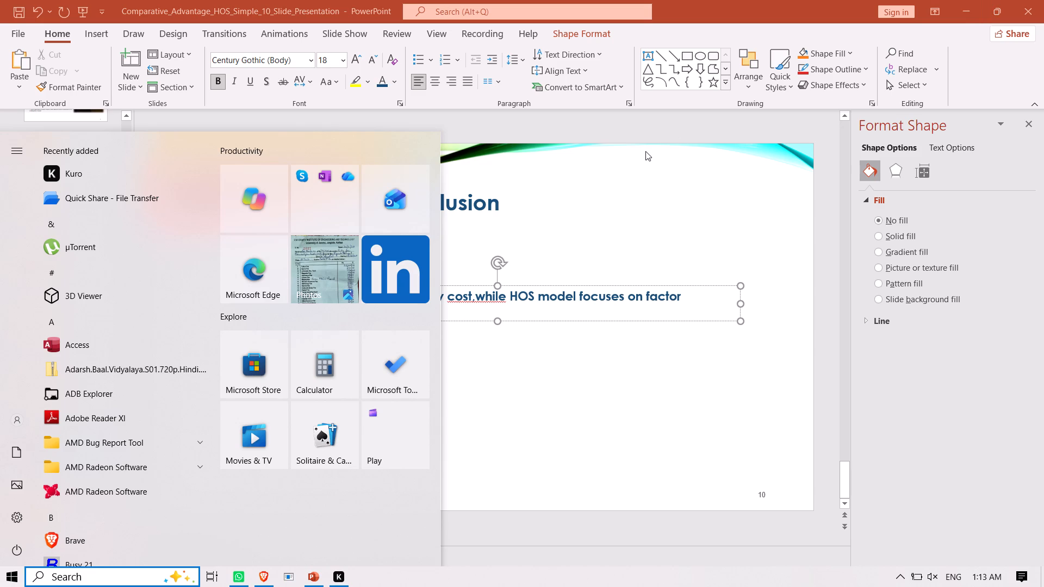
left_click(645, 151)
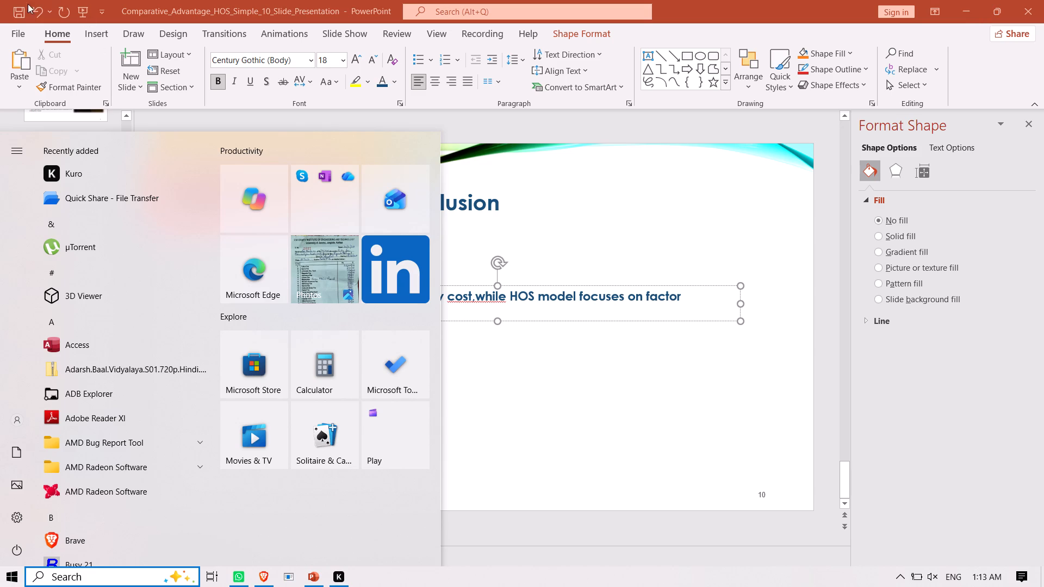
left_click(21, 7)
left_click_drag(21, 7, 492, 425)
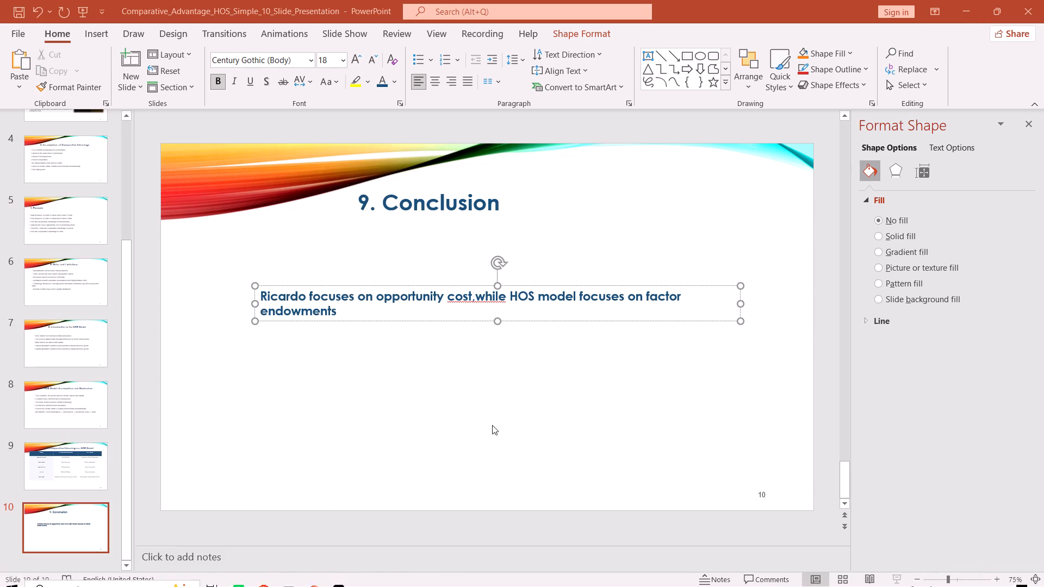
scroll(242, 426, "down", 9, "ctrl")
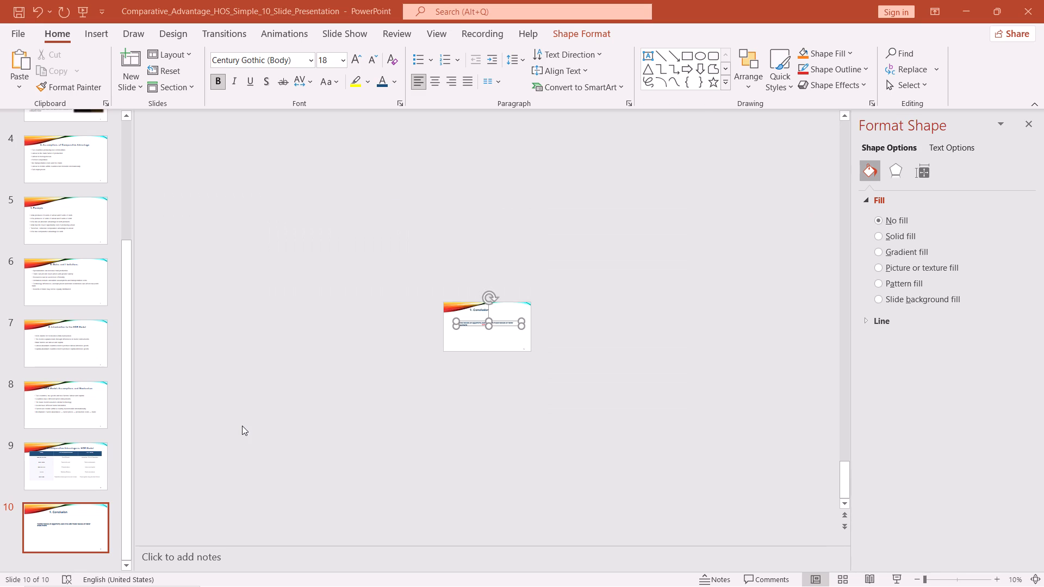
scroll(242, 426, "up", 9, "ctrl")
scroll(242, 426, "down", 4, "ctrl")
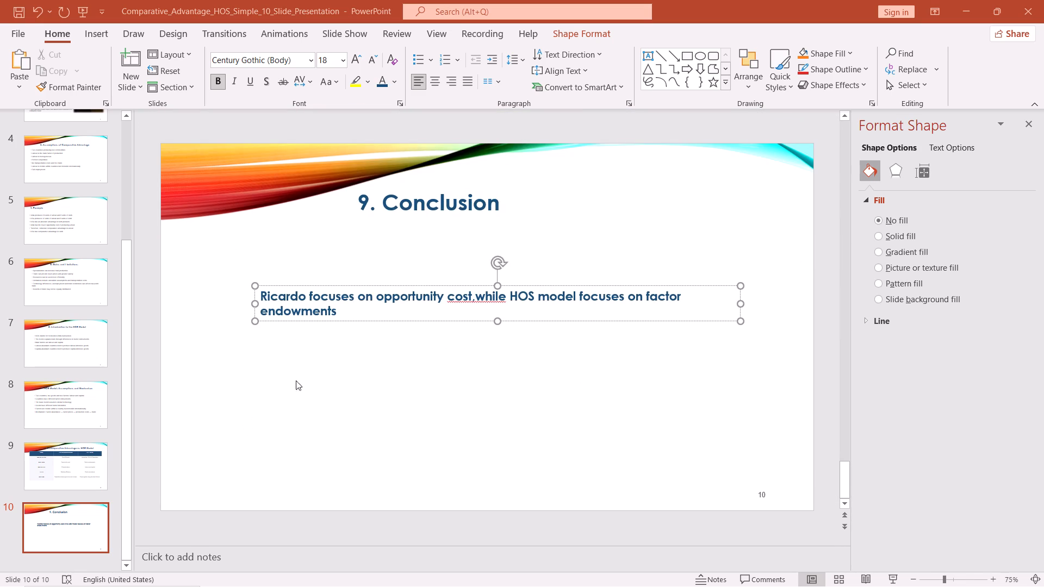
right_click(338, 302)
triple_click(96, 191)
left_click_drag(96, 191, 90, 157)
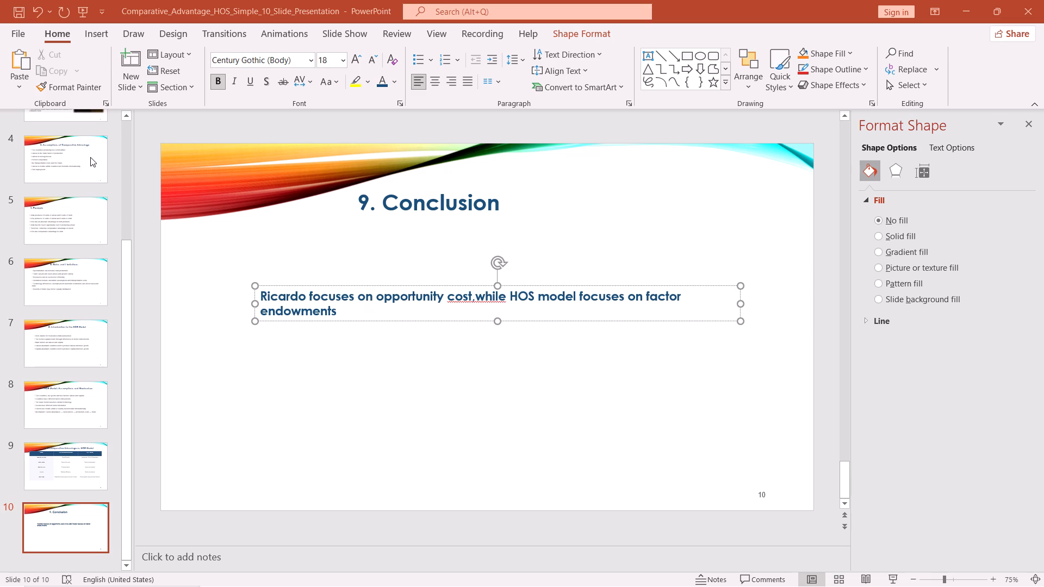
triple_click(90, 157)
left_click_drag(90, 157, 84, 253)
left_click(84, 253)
Save the Comparative Advantage and HOS presentation.
left_click_drag(84, 253, 16, 0)
left_click_drag(16, 0, 23, 21)
key("ctrl+s")
key("ctrl+s")
key("ctrl+s")
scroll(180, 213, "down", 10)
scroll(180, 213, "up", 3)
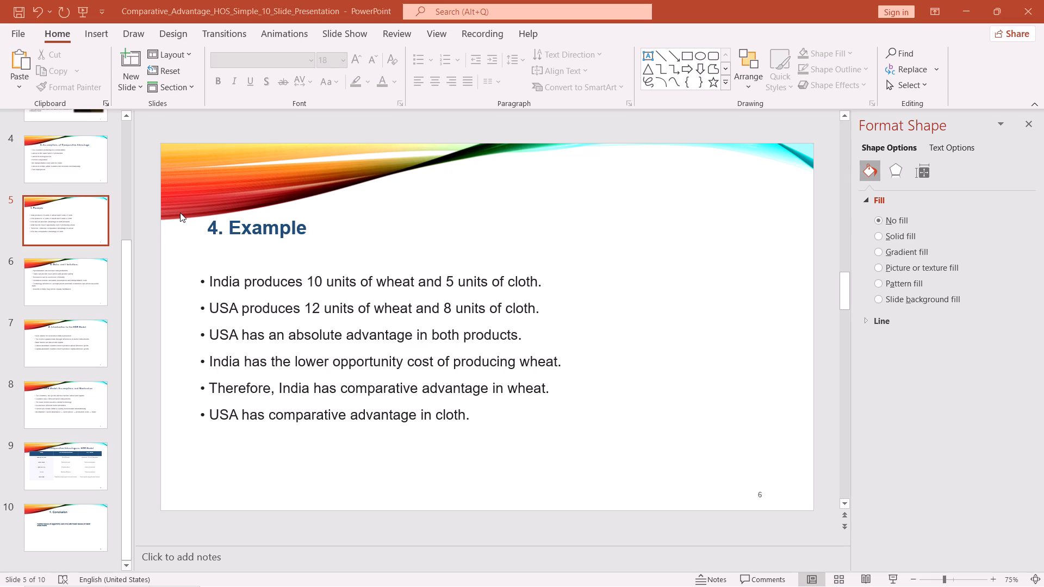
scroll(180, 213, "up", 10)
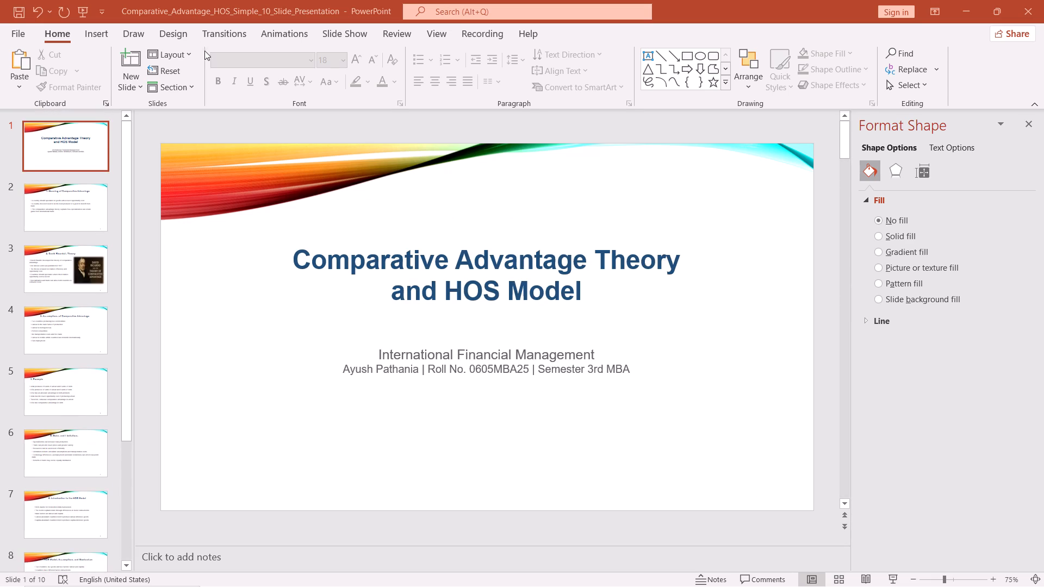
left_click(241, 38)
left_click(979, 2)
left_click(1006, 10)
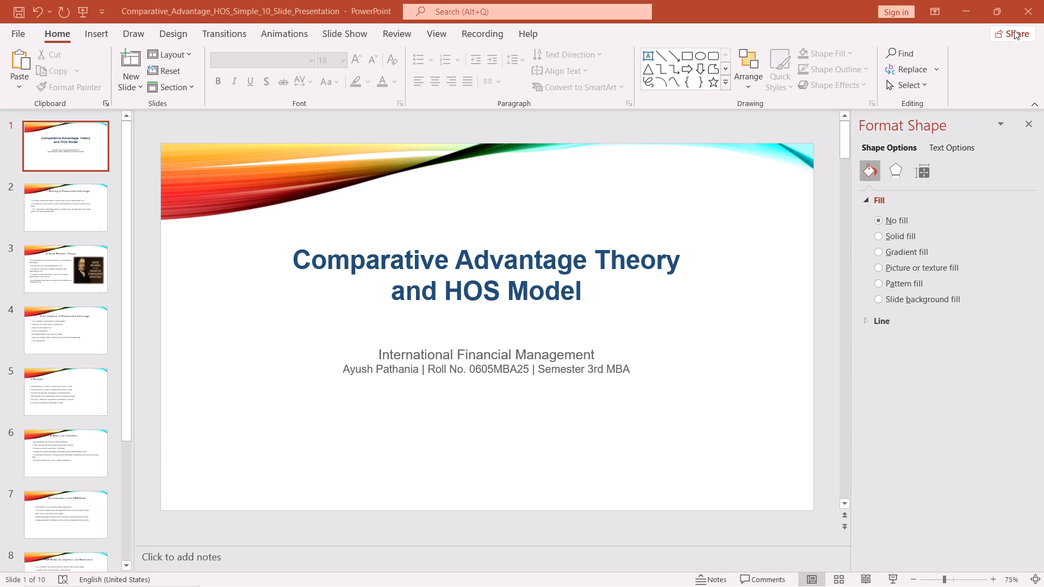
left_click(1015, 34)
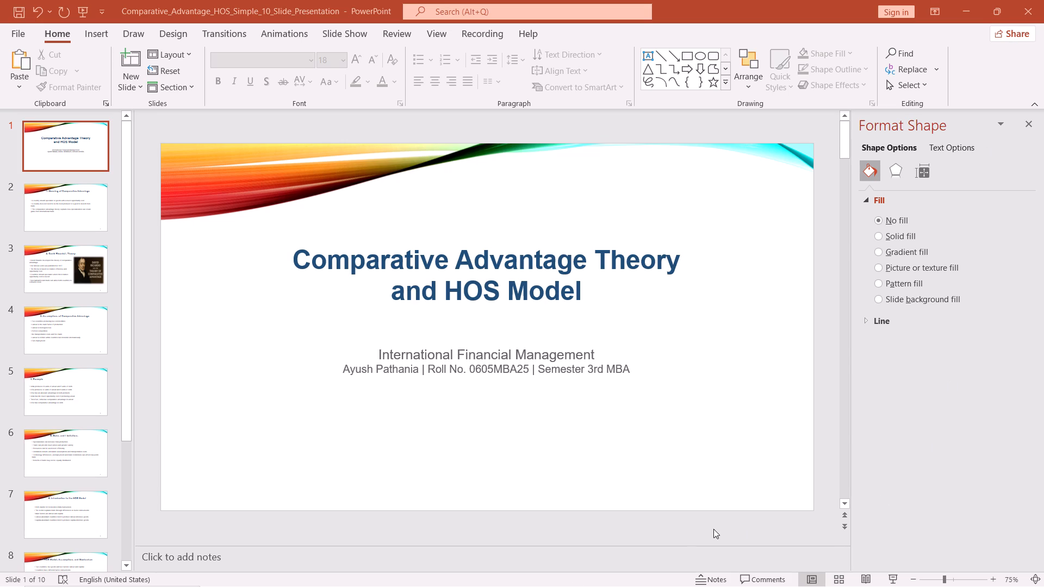
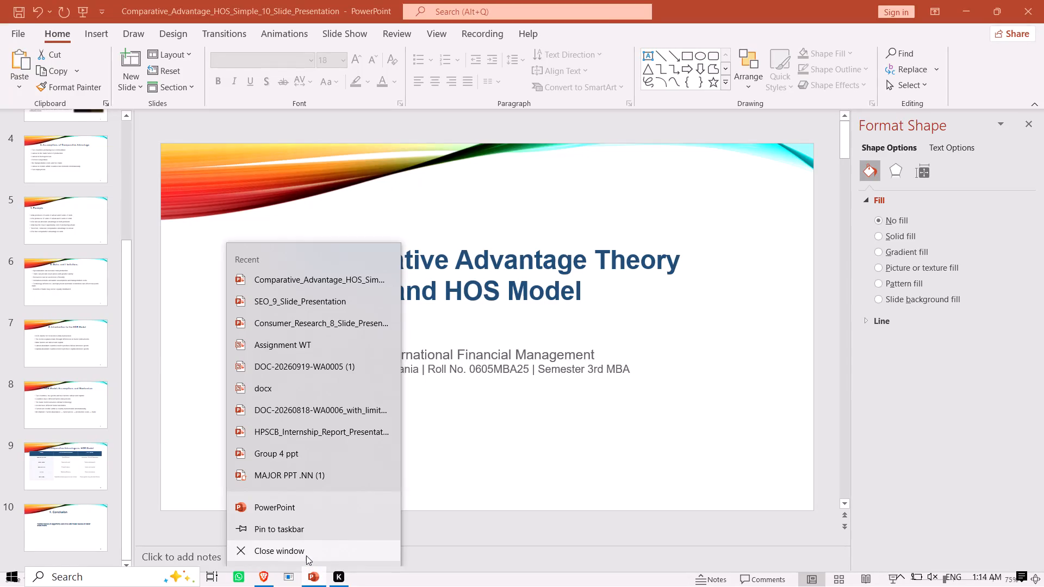
Close the Comparative_Advantage_HOS_Simple_10_Slide_Presentation file, saving its changes.
left_click(306, 555)
left_click_drag(306, 555, 380, 495)
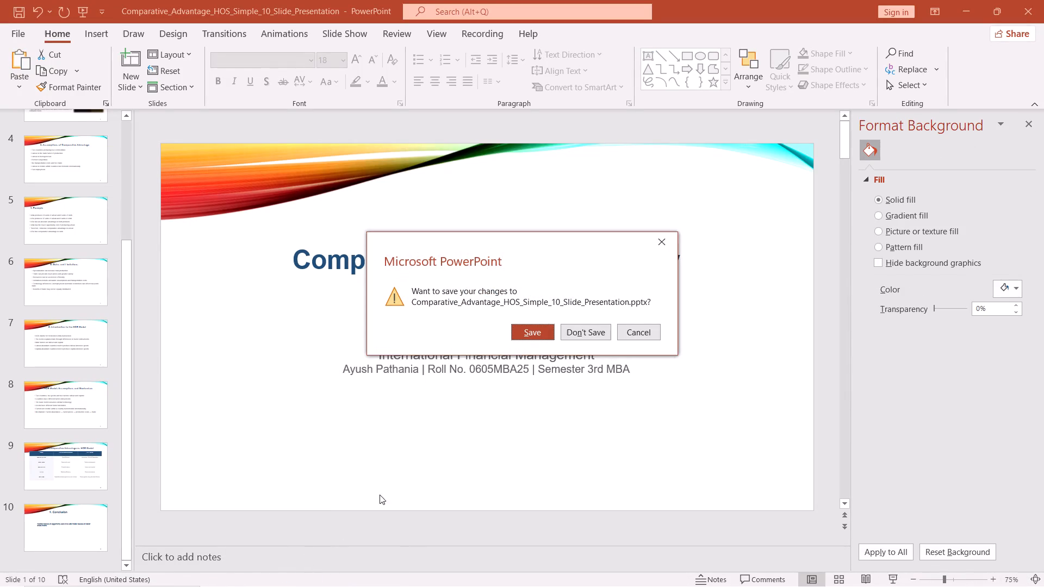
left_click_drag(380, 495, 556, 363)
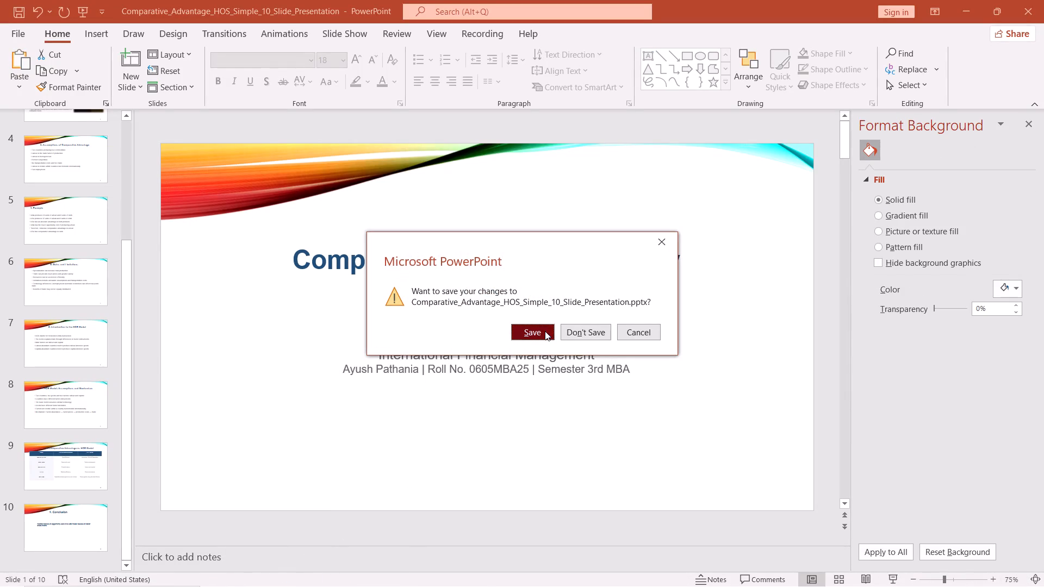
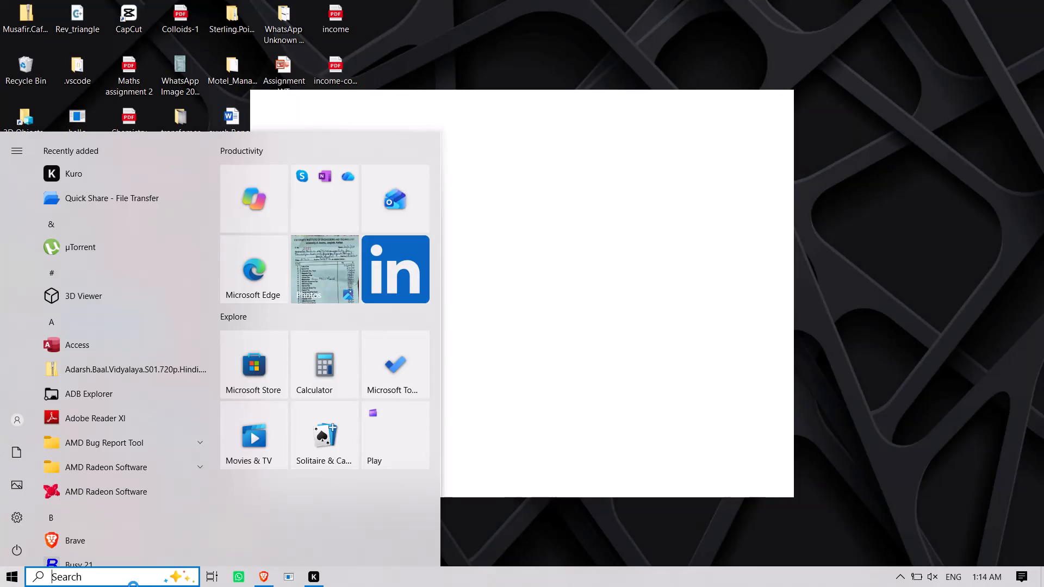
Launch PowerPoint and open the recent presentation Comparative_Advantage_HOS_Simple_10_Slide_Presentation.
type("power")
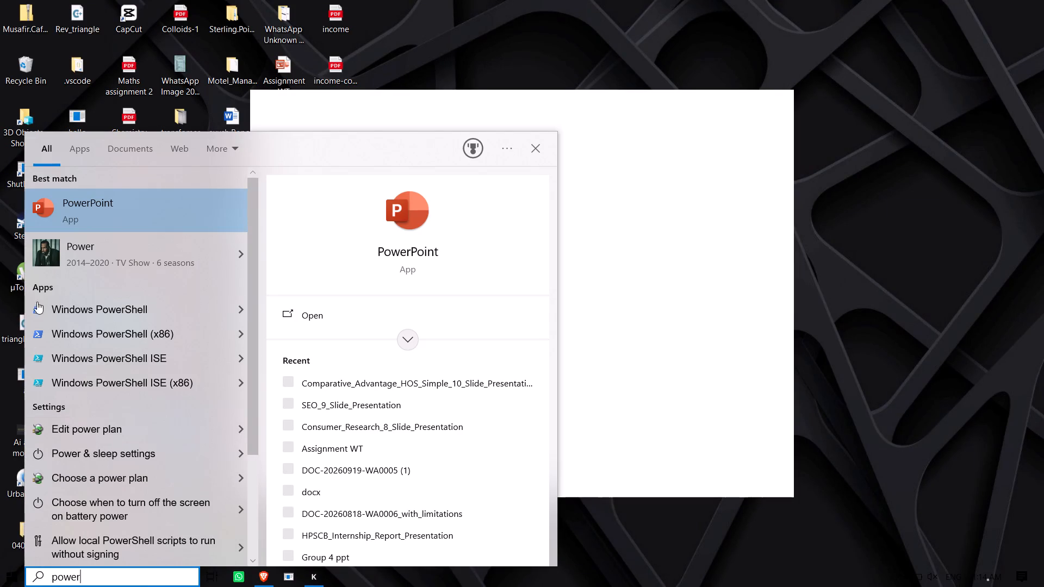
double_click(62, 190)
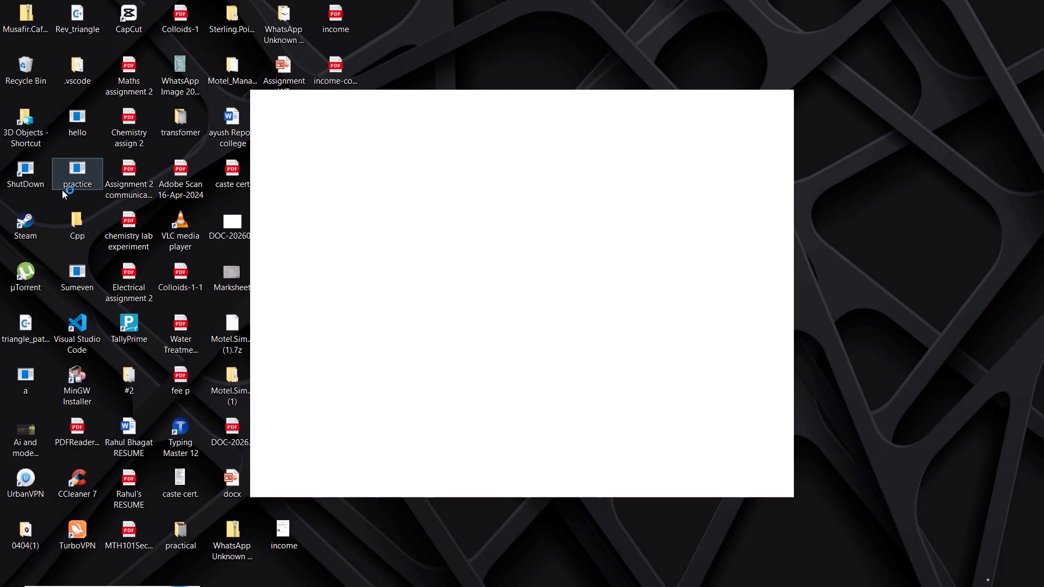
left_click(62, 190)
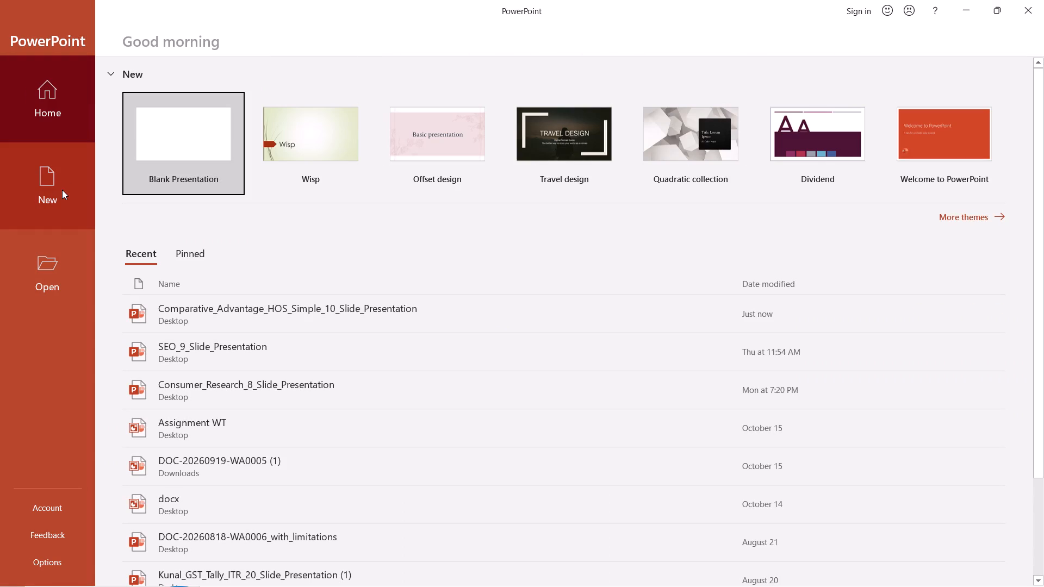
double_click(220, 323)
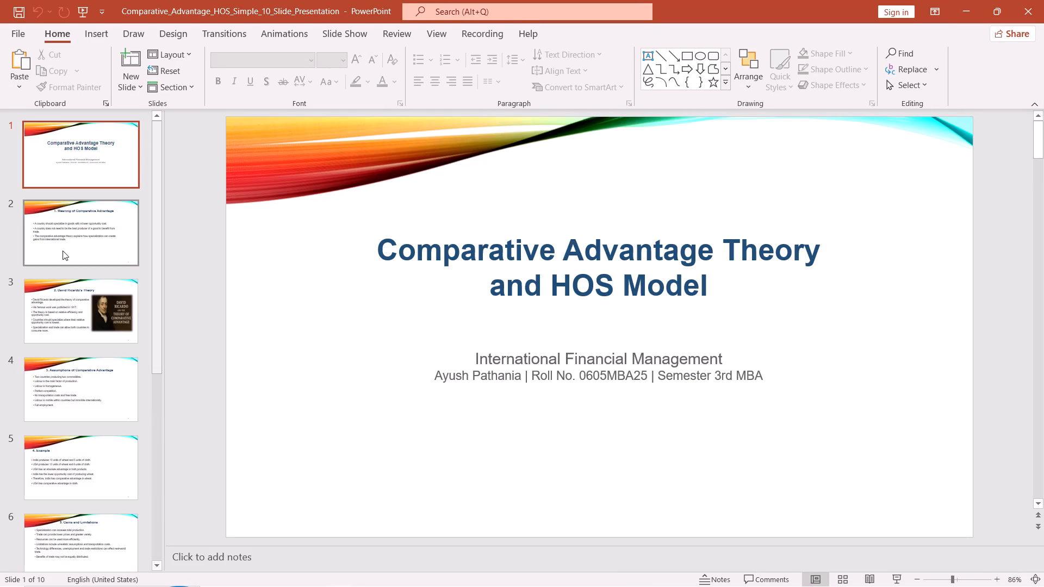
On slide 10, add a space after "endowments" in the conclusion text and paste the copied conclusion wording there.
left_click(63, 251)
left_click(62, 285)
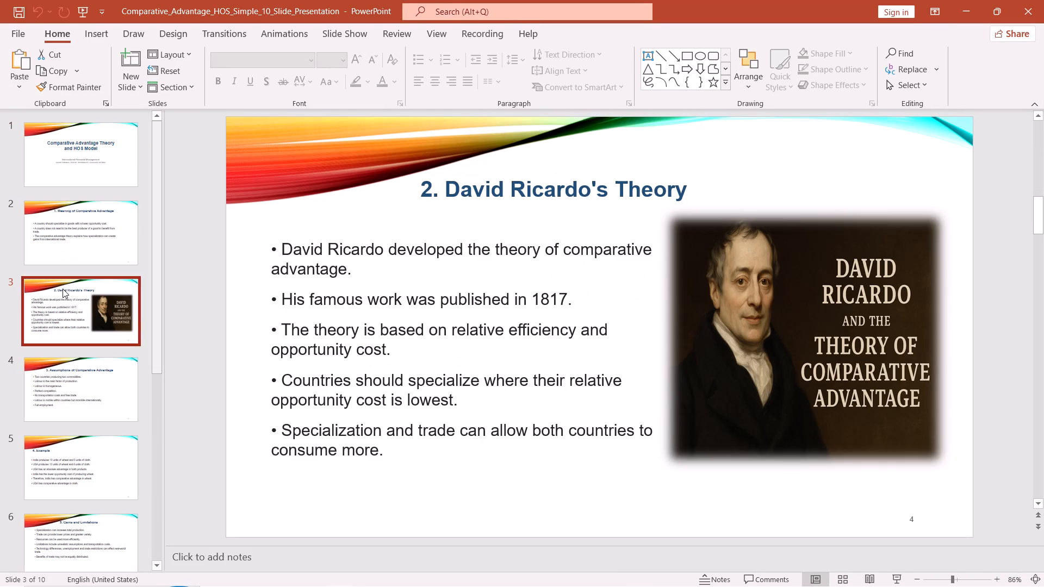
key("Down")
key("Down")
key("Down")
key("Down")
key("Down")
key("Down")
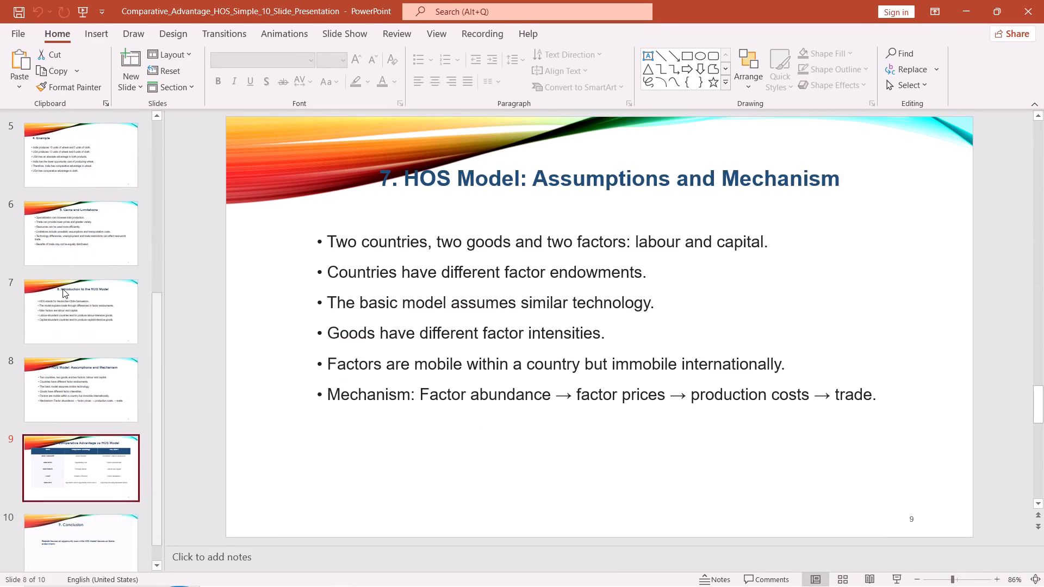
key("Down")
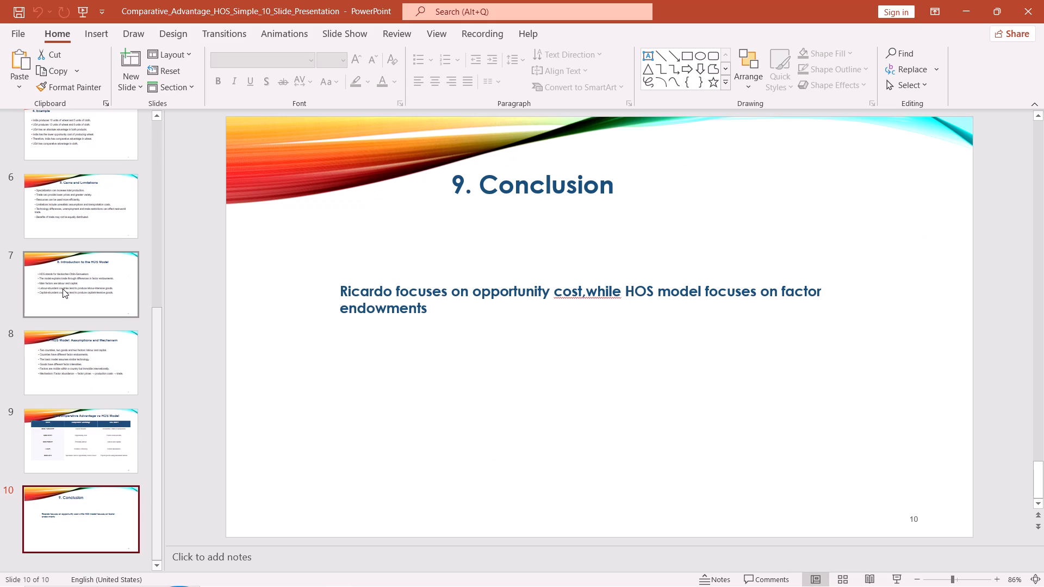
left_click(340, 289)
left_click_drag(340, 289, 381, 305)
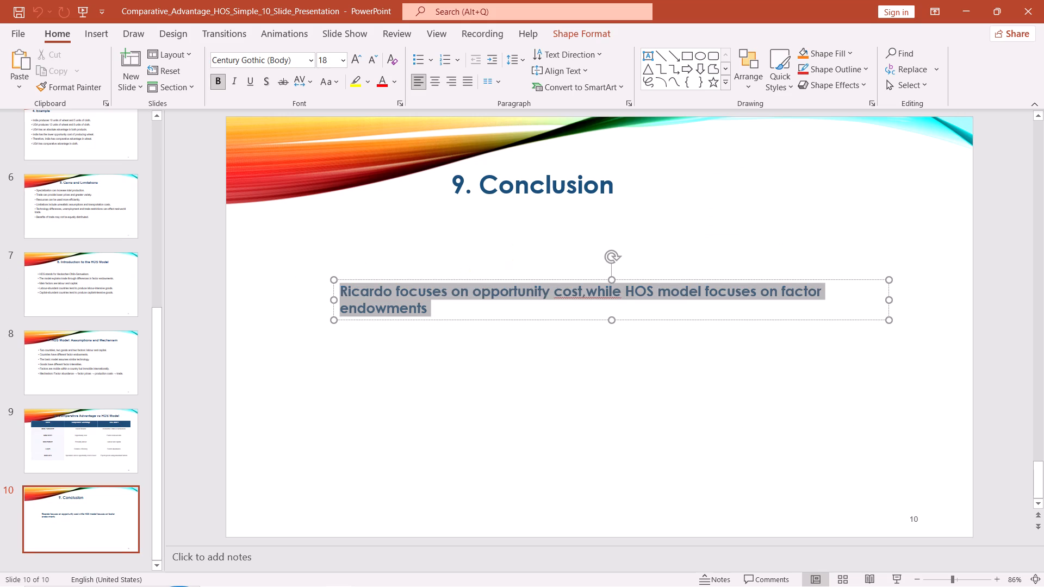
left_click_drag(381, 305, 412, 314)
left_click(427, 309)
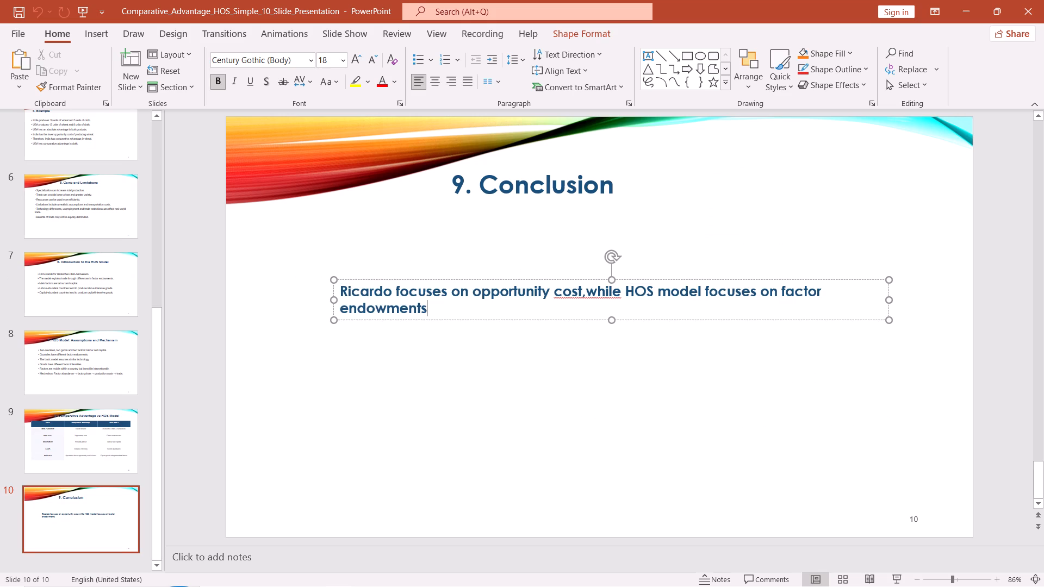
key("space")
key("ctrl+v")
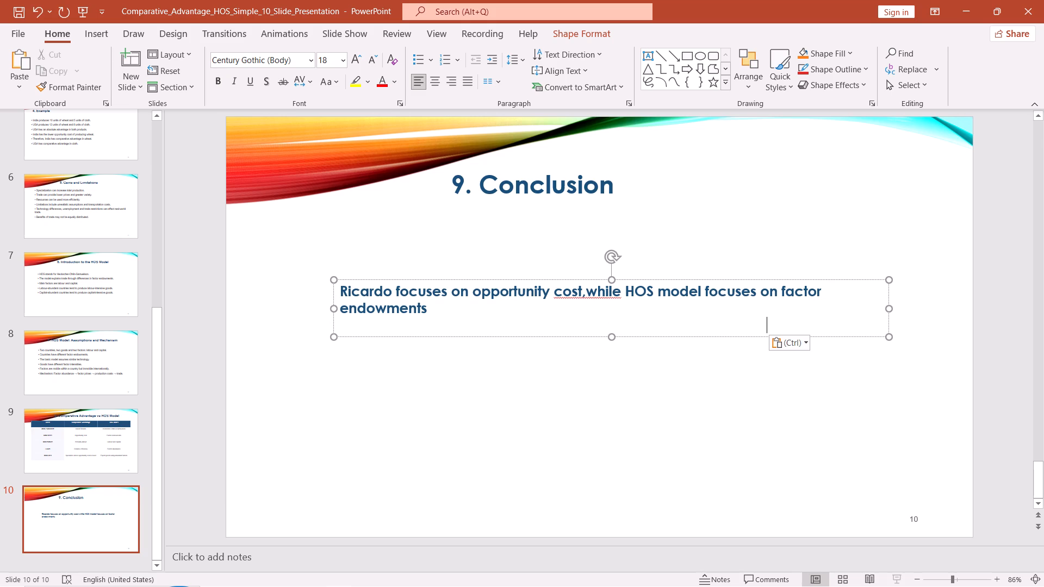
Format the newly pasted conclusion text as bold, dark blue like the existing sentence, at size 20.
left_click(430, 309)
left_click_drag(430, 309, 507, 339)
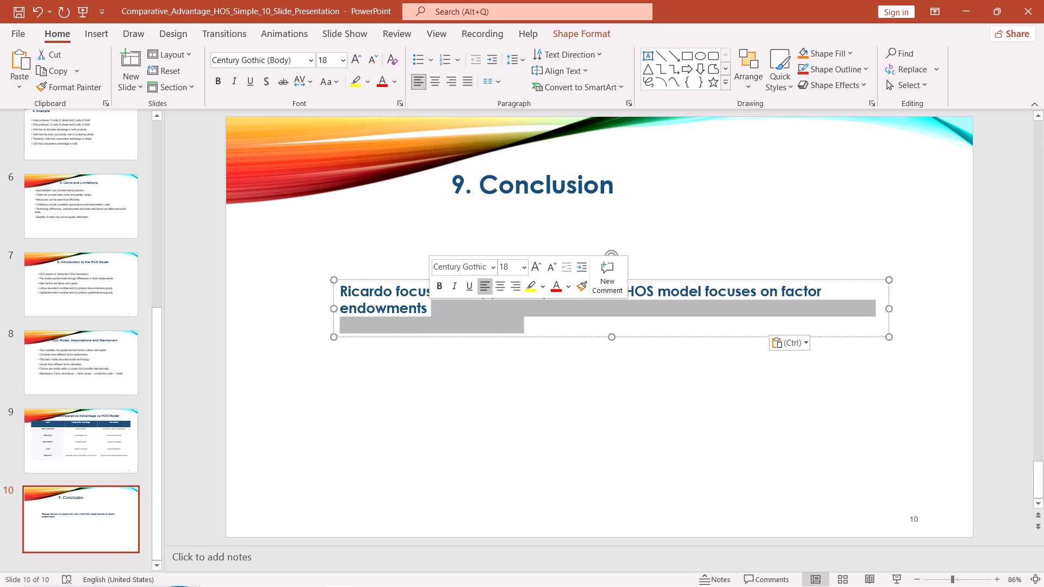
left_click_drag(507, 339, 922, 345)
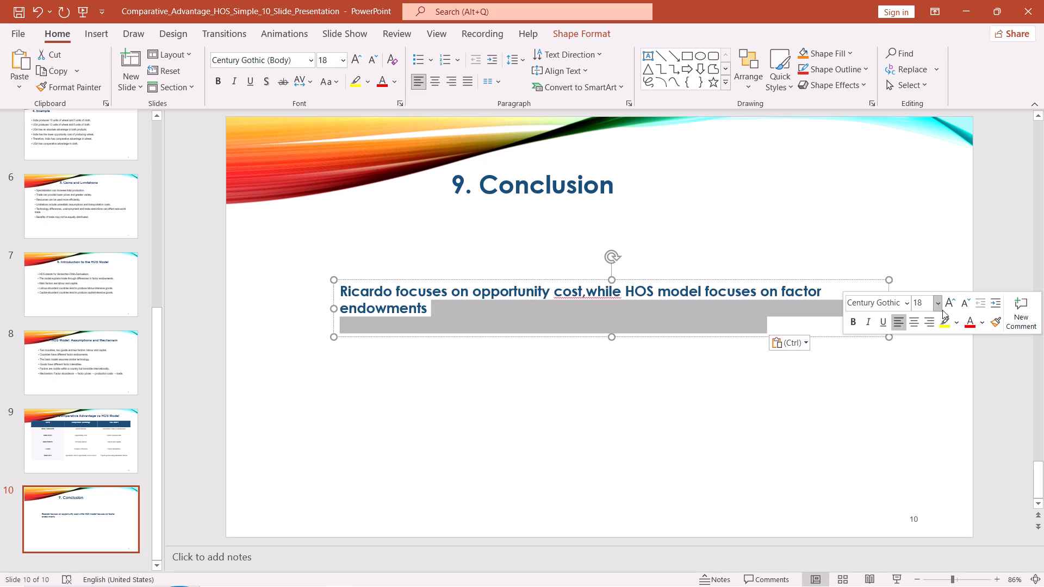
left_click(971, 316)
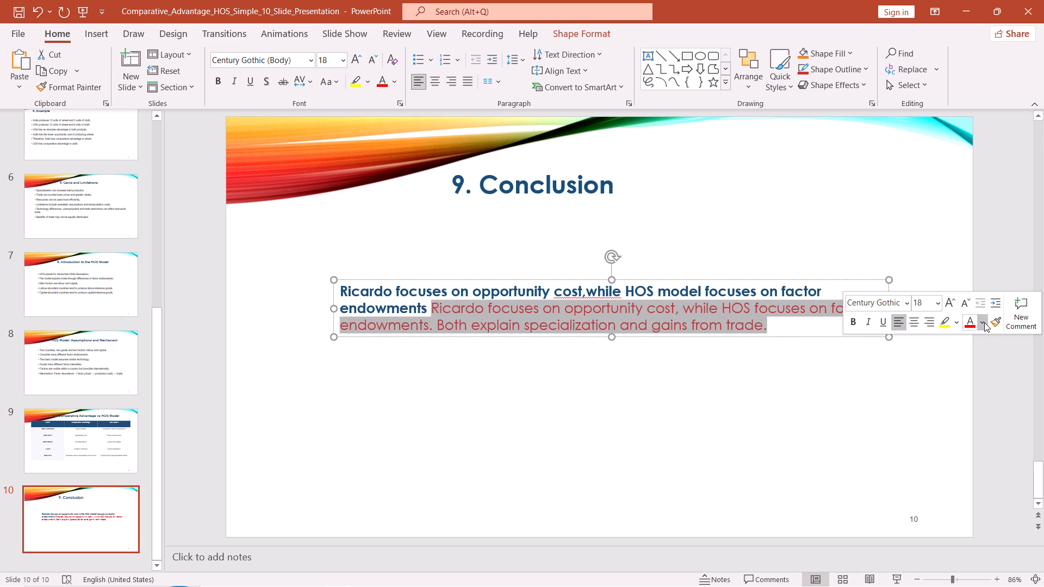
left_click(984, 322)
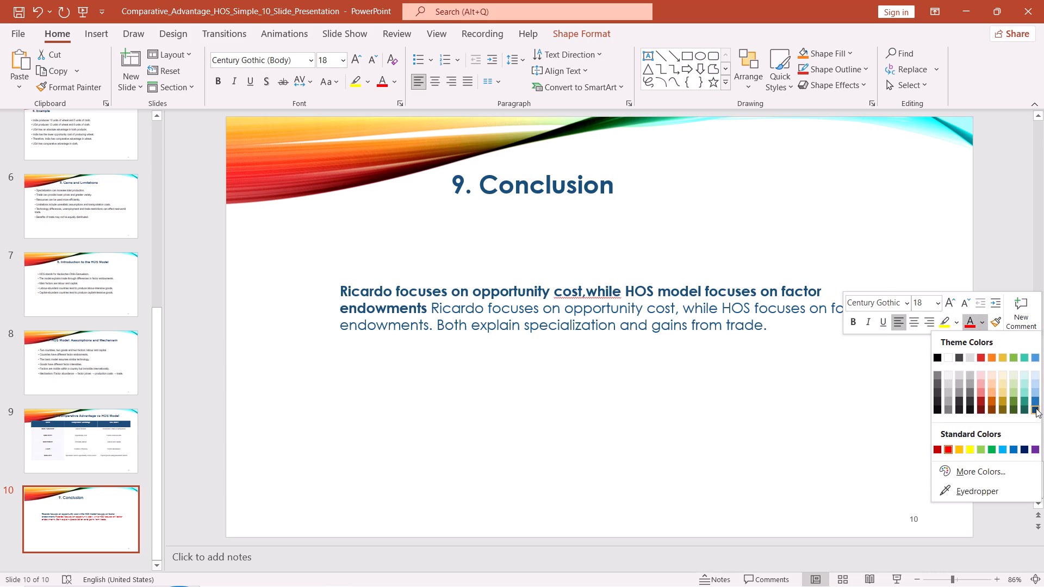
left_click(1036, 408)
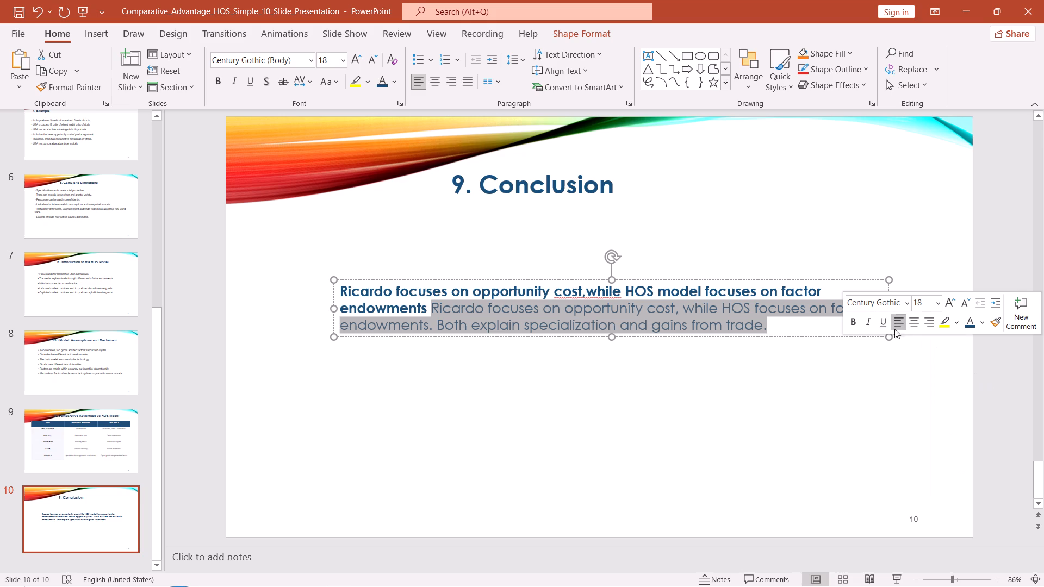
left_click(859, 321)
left_click(952, 297)
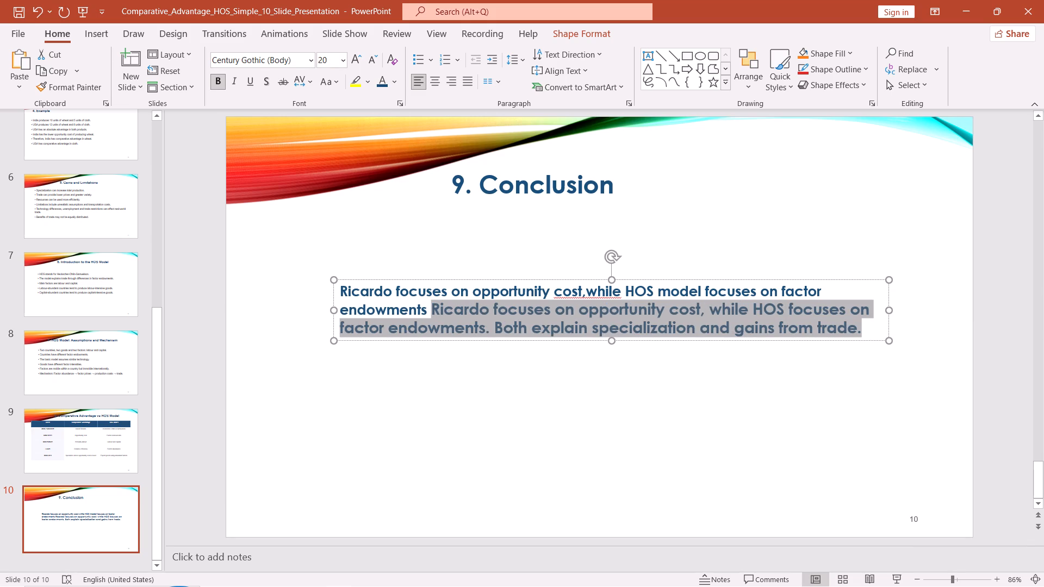
Delete the older, smaller sentence "Ricardo focuses on opportunity cost,while HOS model focuses on factor endowments" before the pasted text.
left_click(431, 309)
left_click_drag(430, 308, 426, 308)
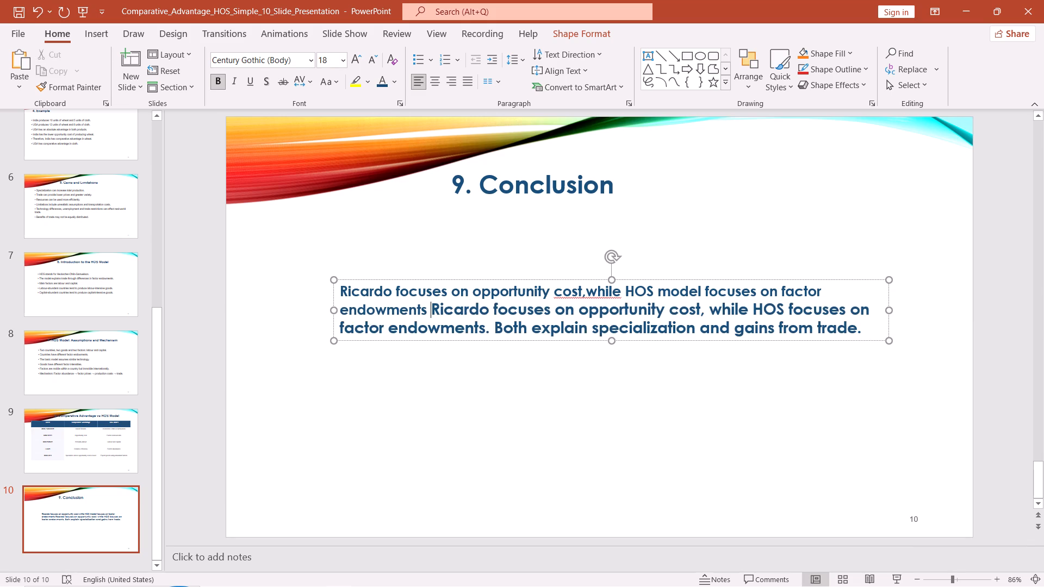
left_click_drag(426, 308, 340, 288)
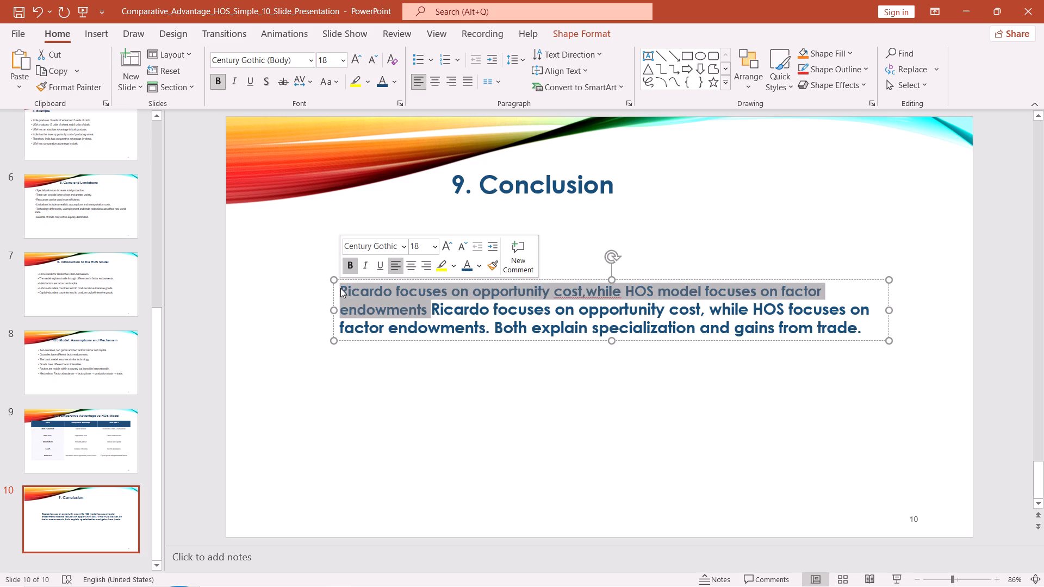
key("BackSpace")
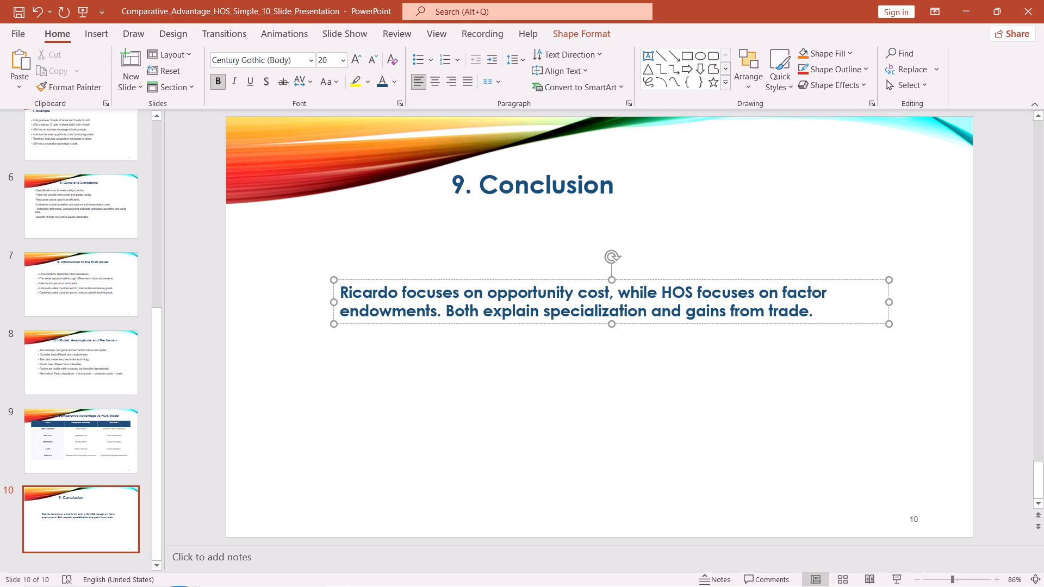
Narrow the conclusion text box from its right edge to about four-fifths of its width.
left_click_drag(890, 300, 781, 292)
left_click_drag(560, 282, 555, 217)
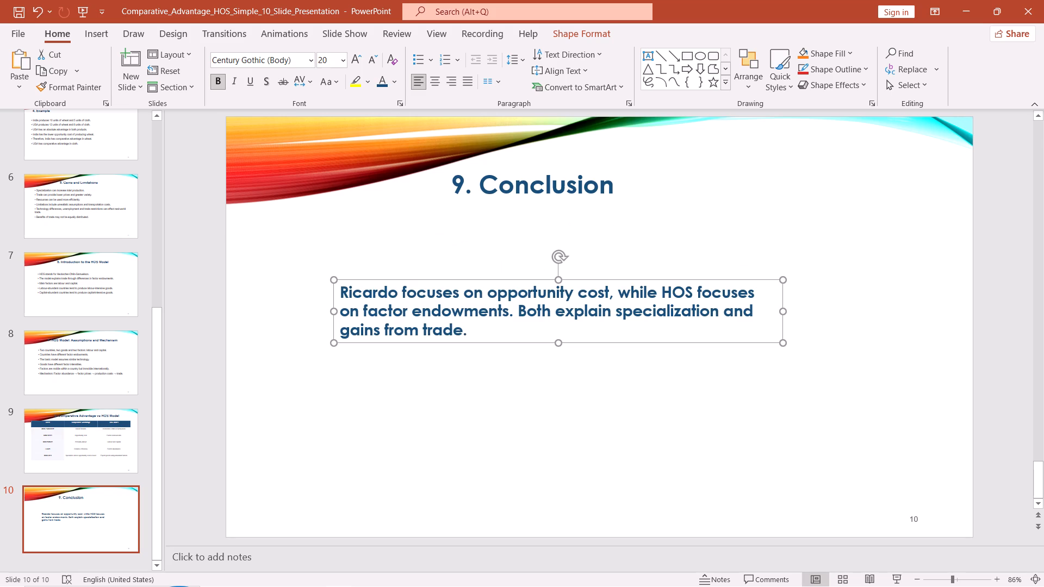
Split off "Both explain specialization and gains from trade." as its own paragraph, with a blank line above it.
left_click(517, 314)
key("Return")
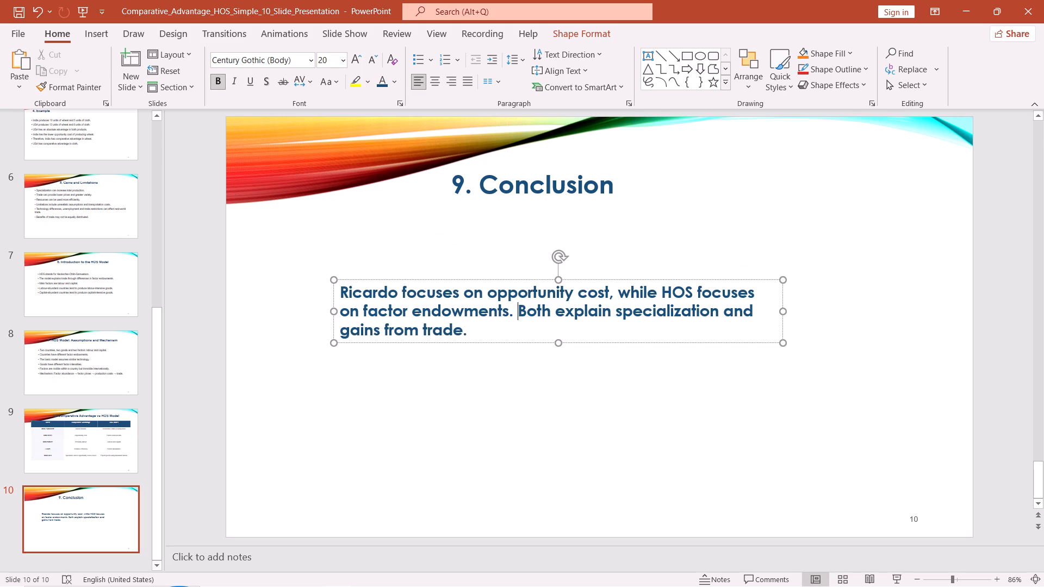
key("Return")
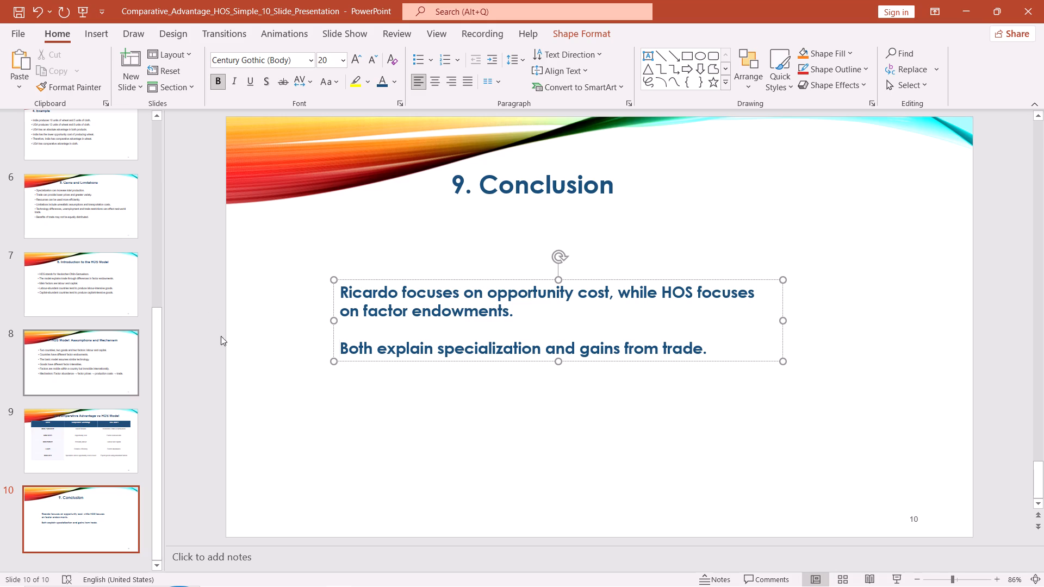
Change the font colour of all the conclusion body text on slide 10 to black.
left_click_drag(341, 293, 718, 346)
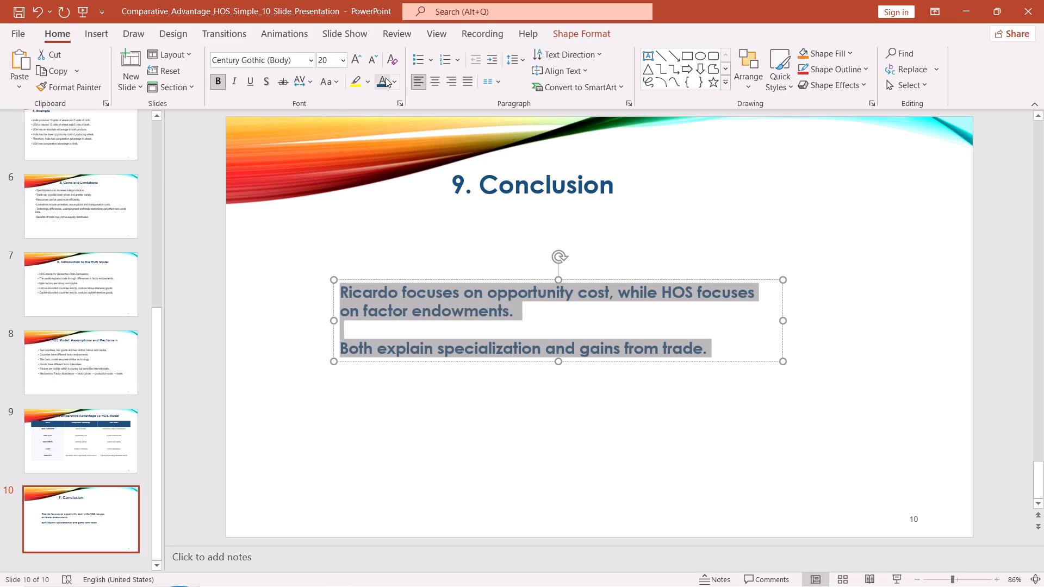
left_click(386, 78)
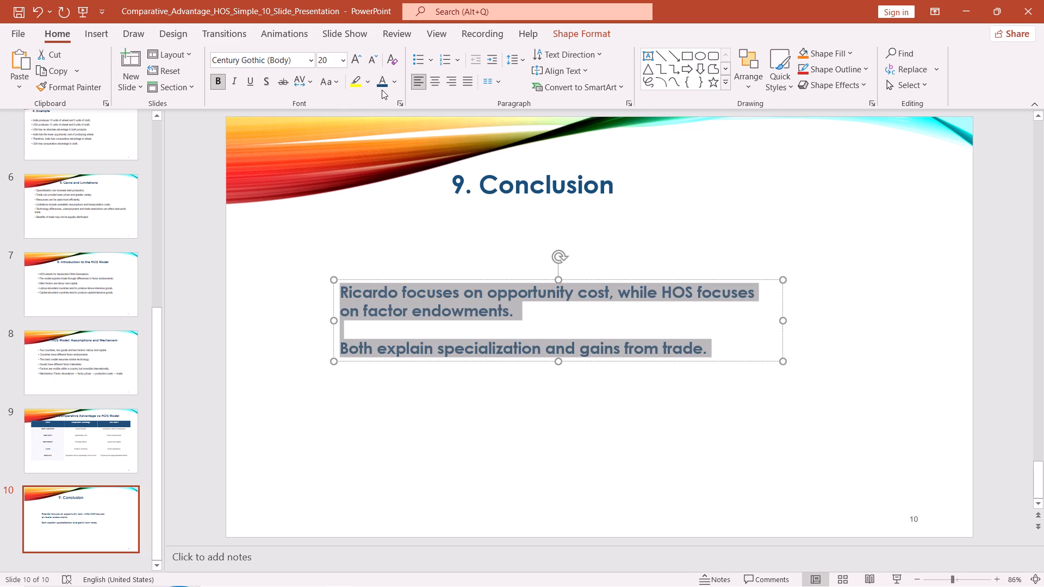
left_click(382, 84)
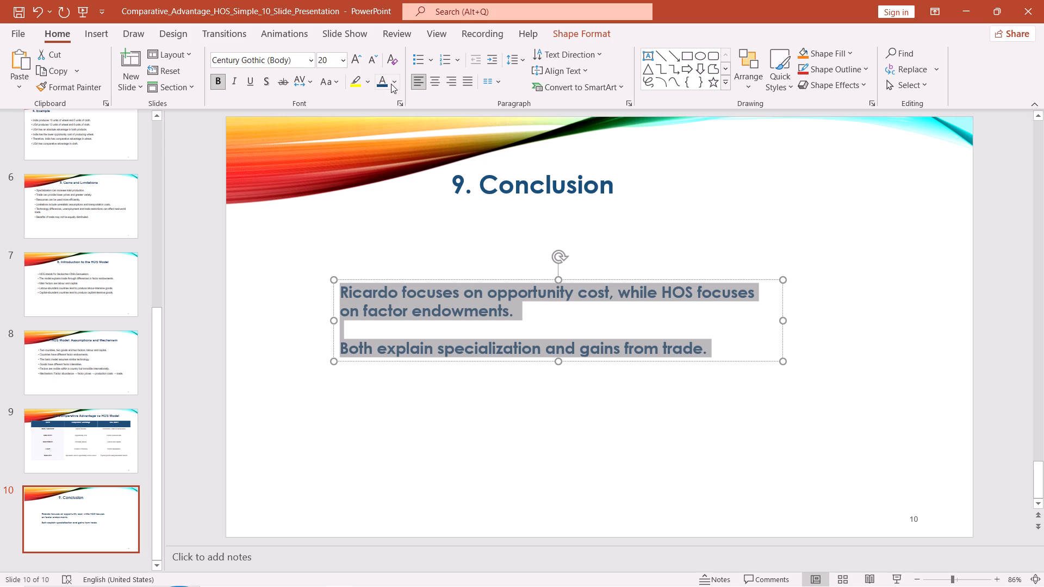
left_click(391, 84)
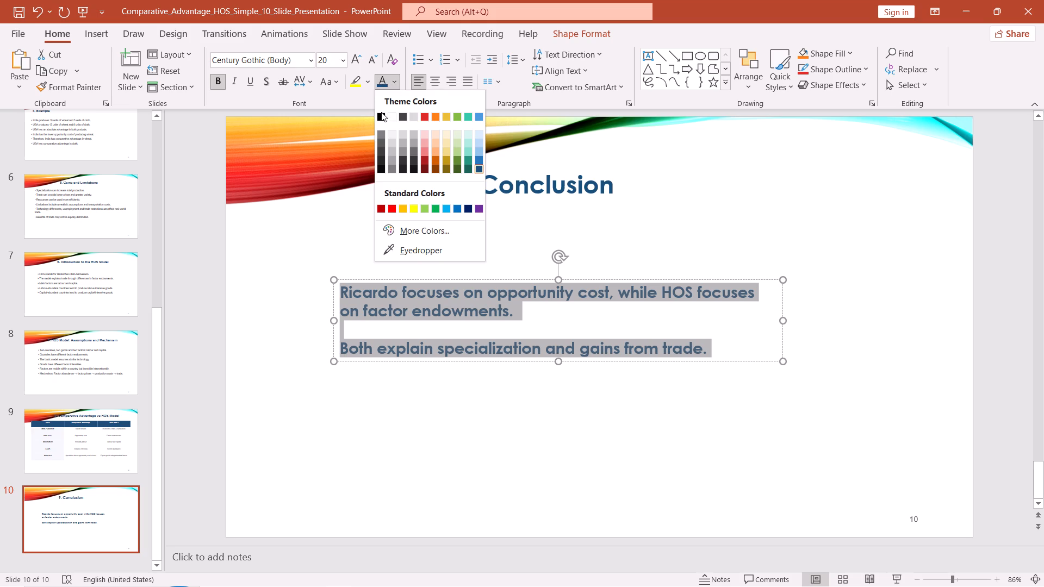
left_click(381, 117)
left_click(396, 432)
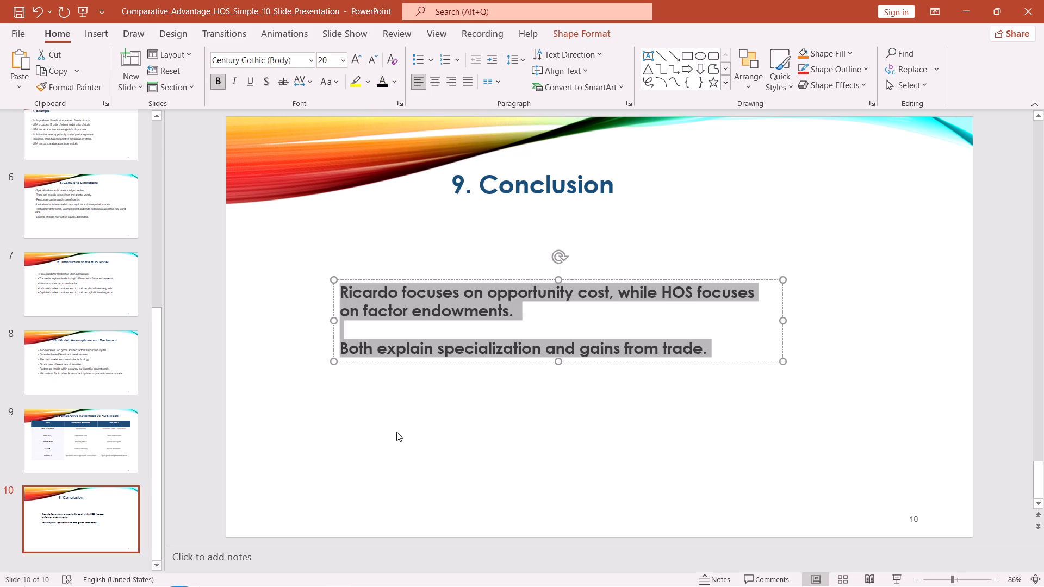
Move the conclusion text box up, closer to the "9. Conclusion" heading.
left_click(371, 268)
left_click_drag(318, 319, 749, 352)
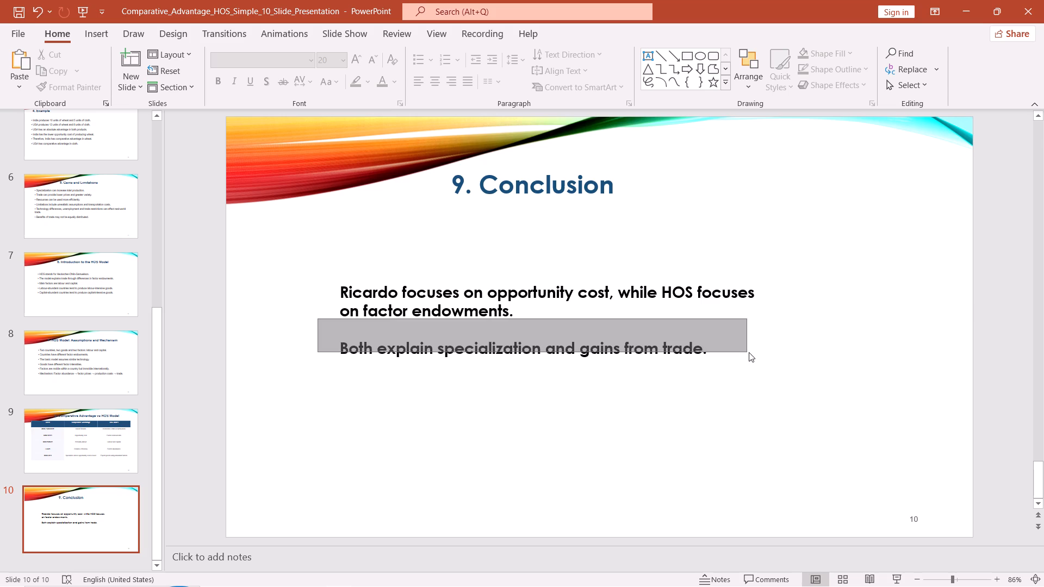
left_click_drag(749, 352, 751, 352)
left_click_drag(791, 336, 714, 378)
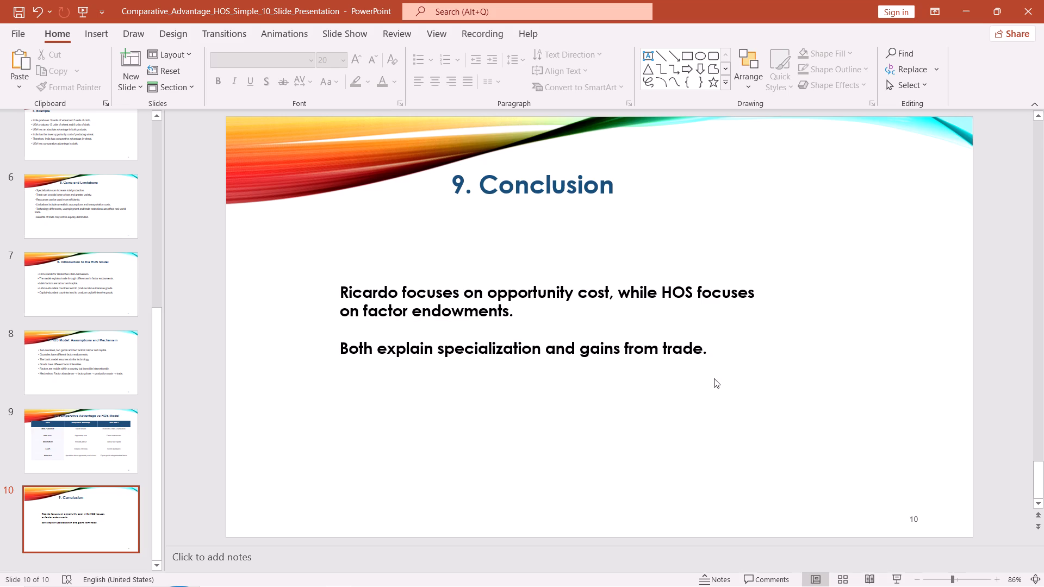
left_click(709, 351)
left_click_drag(772, 348, 769, 314)
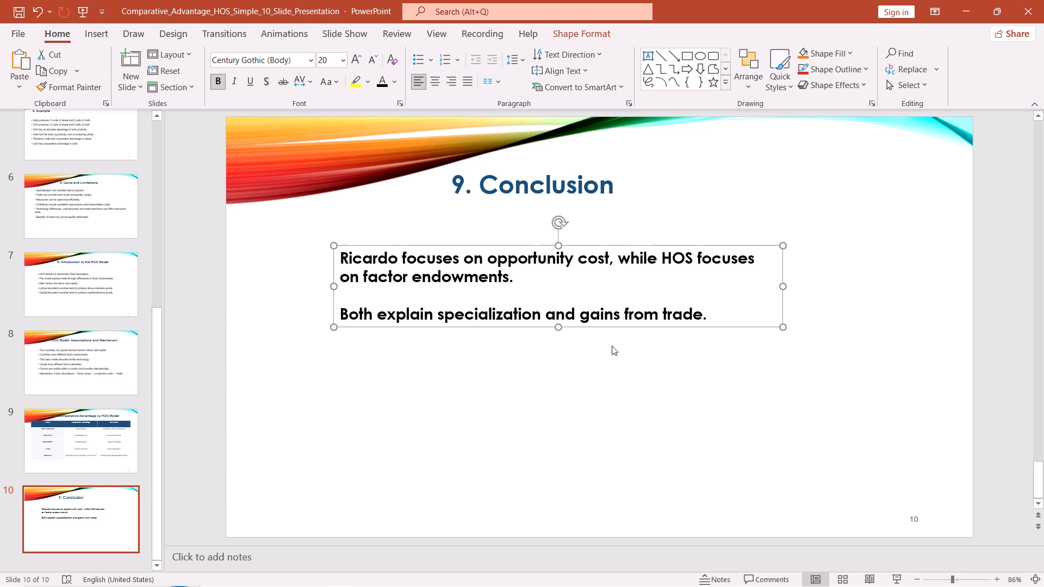
Duplicate the "9. Conclusion" slide and select the copy, slide 11.
left_click(90, 497)
right_click(90, 497)
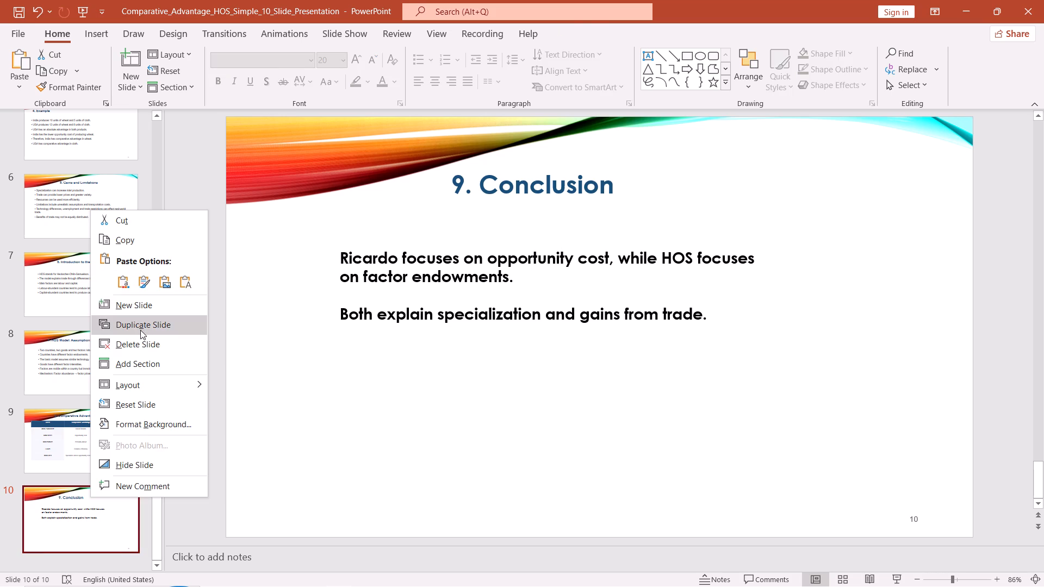
left_click(140, 330)
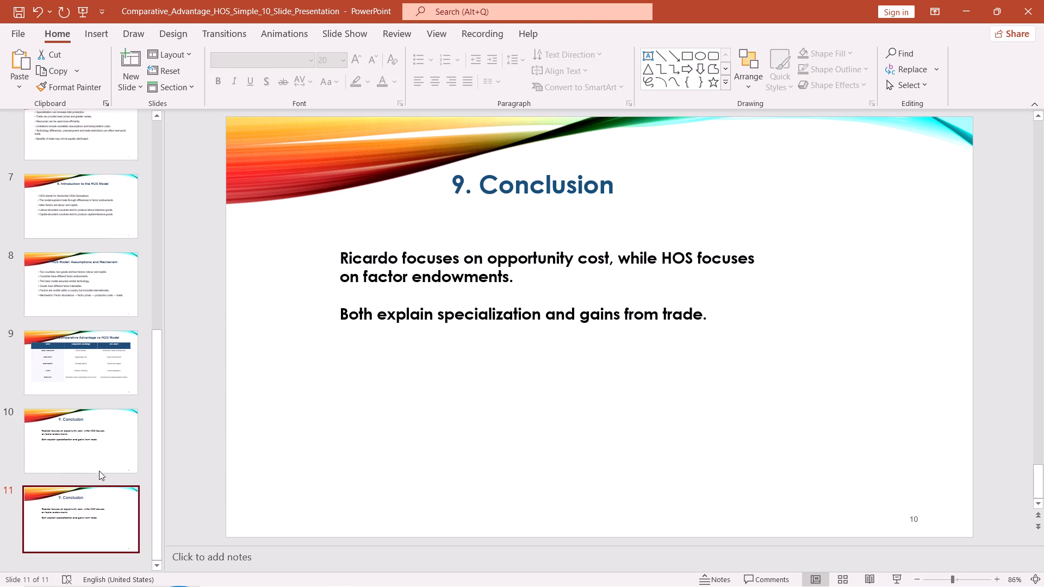
left_click(105, 505)
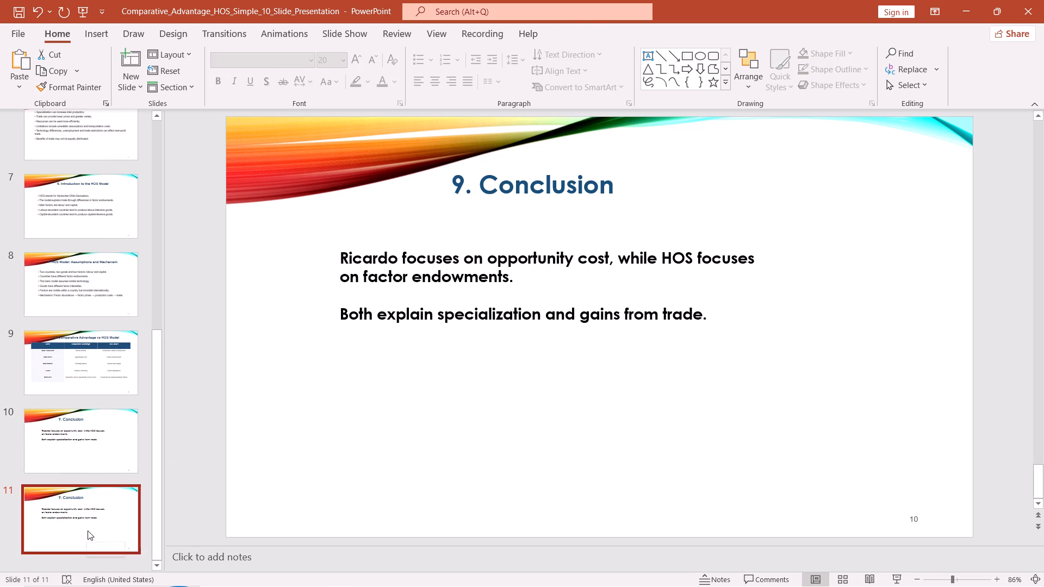
Delete the end of the body text on slide 11, from "factor endowments." through "gains from trade.".
right_click(371, 281)
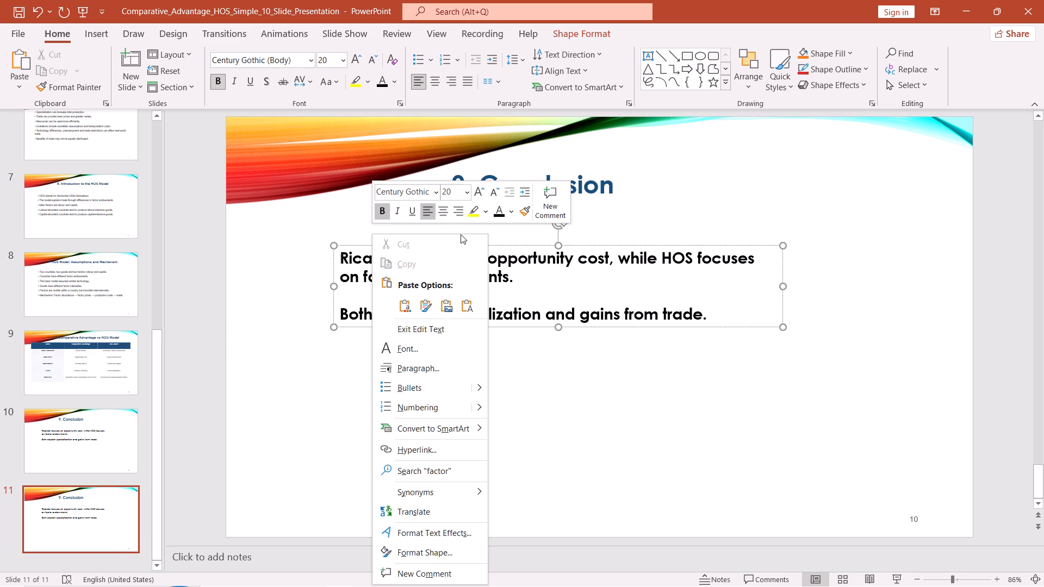
left_click(728, 305)
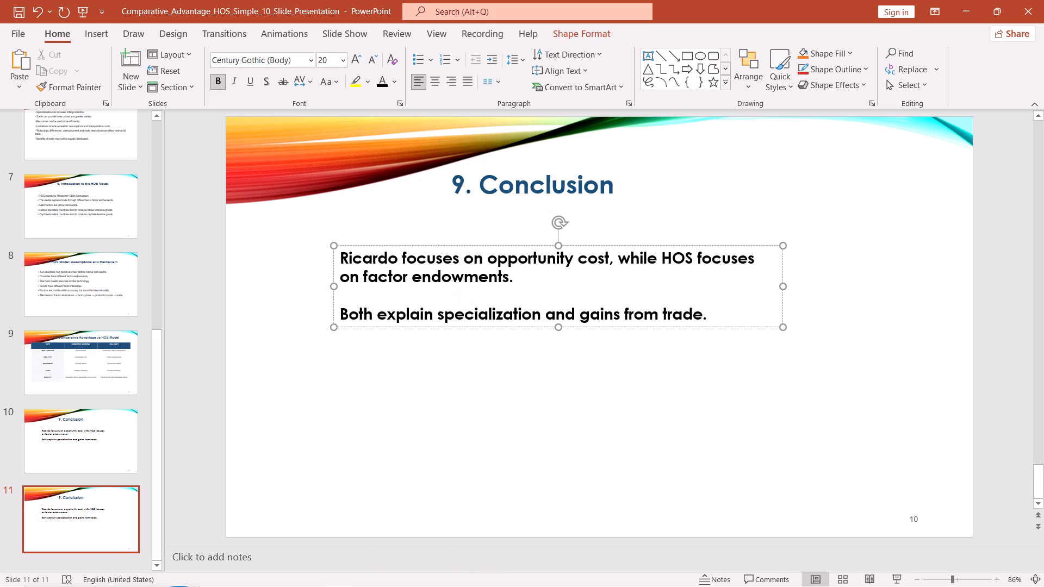
left_click(705, 315)
key("BackSpace")
key("BackSpace")
key("BackSpace")
key("BackSpace")
key("BackSpace")
key("BackSpace")
key("BackSpace")
key("BackSpace")
key("BackSpace")
key("BackSpace")
key("BackSpace")
key("BackSpace")
key("BackSpace")
key("BackSpace")
key("BackSpace")
key("BackSpace")
key("BackSpace")
key("BackSpace")
key("BackSpace")
key("BackSpace")
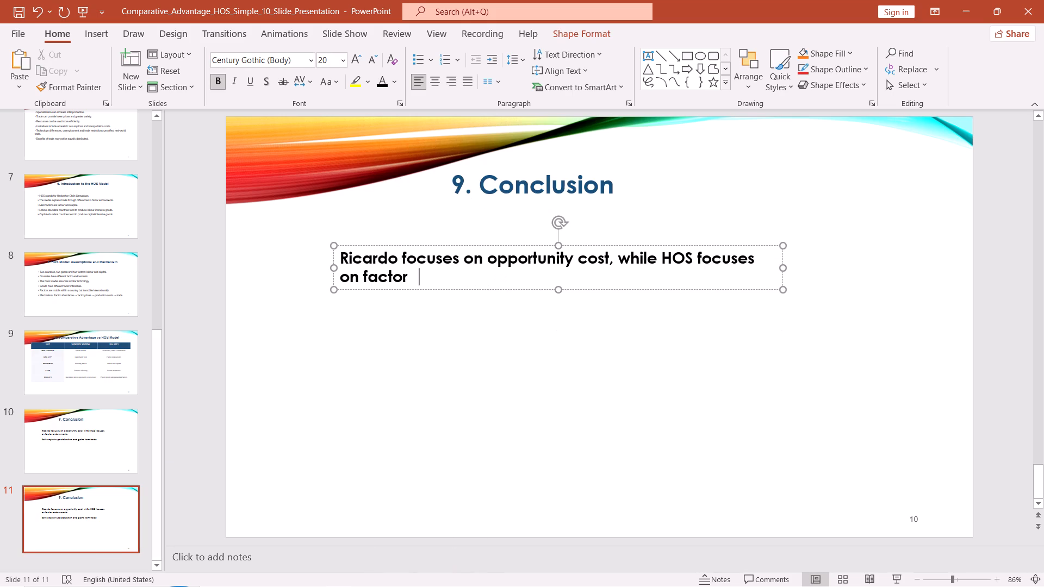
Delete the "9. Conclusion" heading text from slide 11.
left_click(622, 186)
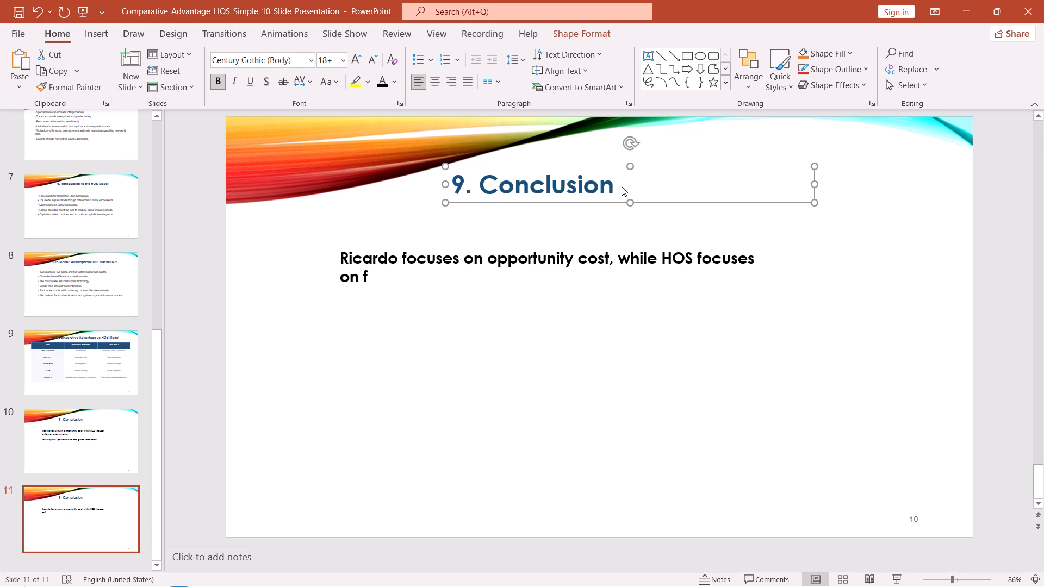
double_click(622, 186)
key("BackSpace")
key("BackSpace")
key("BackSpace")
key("BackSpace")
key("BackSpace")
key("BackSpace")
key("BackSpace")
key("BackSpace")
key("BackSpace")
key("BackSpace")
key("BackSpace")
key("BackSpace")
key("BackSpace")
key("BackSpace")
key("BackSpace")
key("BackSpace")
key("BackSpace")
key("BackSpace")
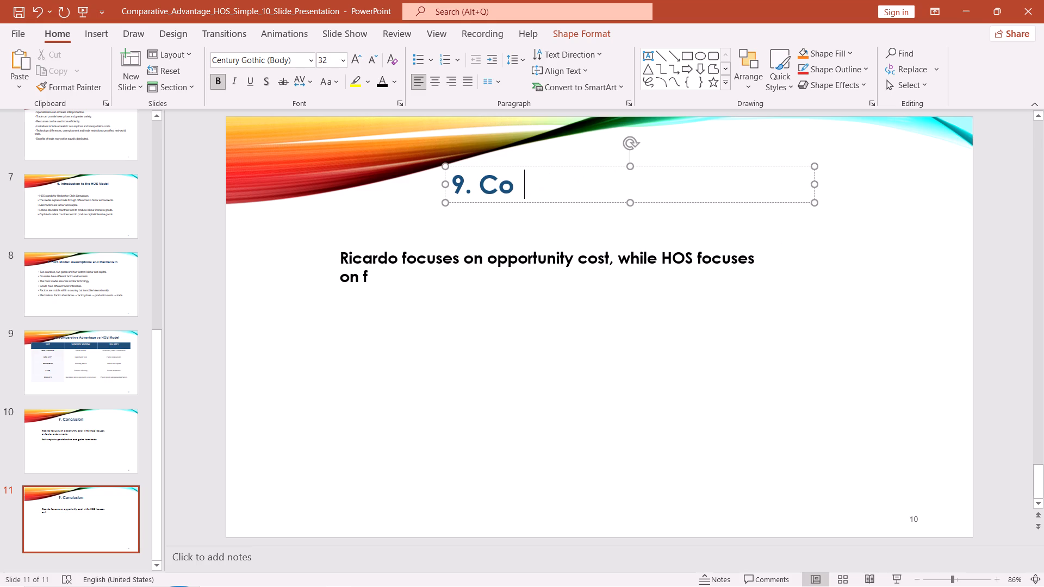
Replace the remaining body text on slide 11 with "THANK YOU".
left_click(535, 271)
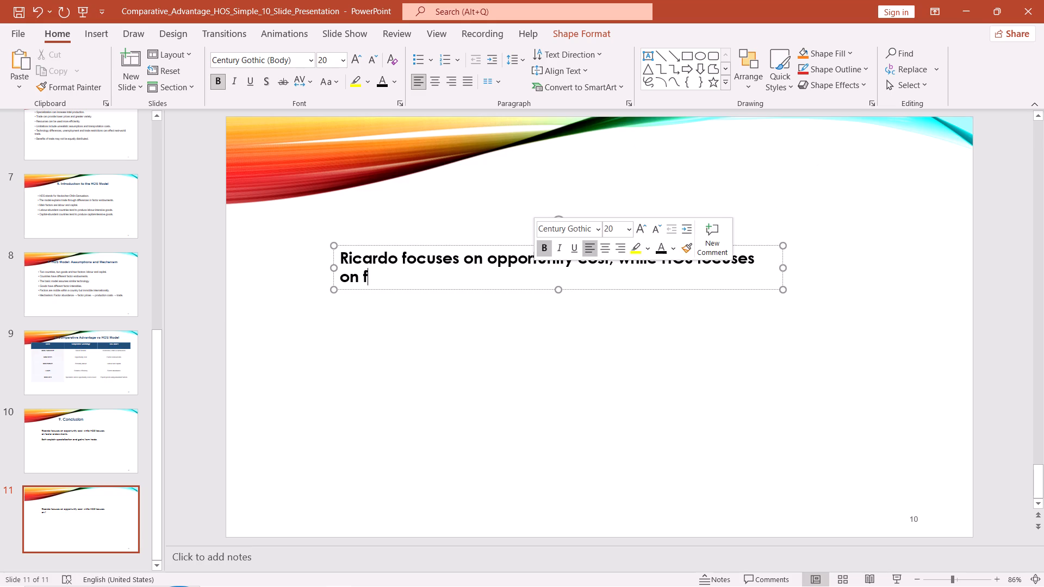
key("BackSpace")
key("BackSpace")
key("BackSpace")
key("BackSpace")
key("BackSpace")
key("BackSpace")
key("BackSpace")
key("BackSpace")
key("BackSpace")
key("BackSpace")
key("BackSpace")
key("BackSpace")
key("BackSpace")
key("BackSpace")
key("BackSpace")
key("BackSpace")
key("BackSpace")
key("BackSpace")
key("BackSpace")
key("BackSpace")
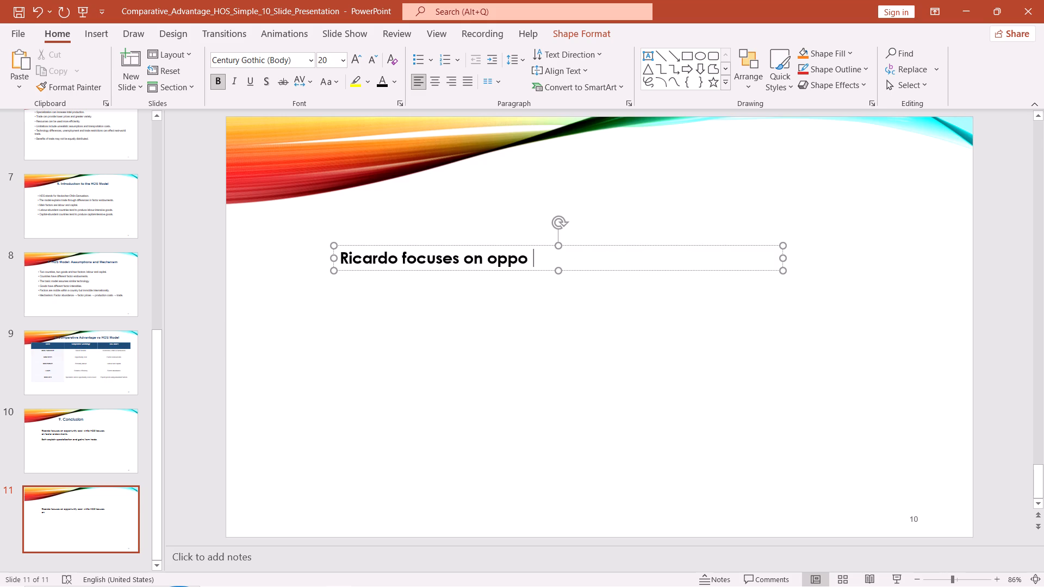
key("BackSpace")
key("BackSpace")
key("BackSpace")
key("BackSpace")
key("BackSpace")
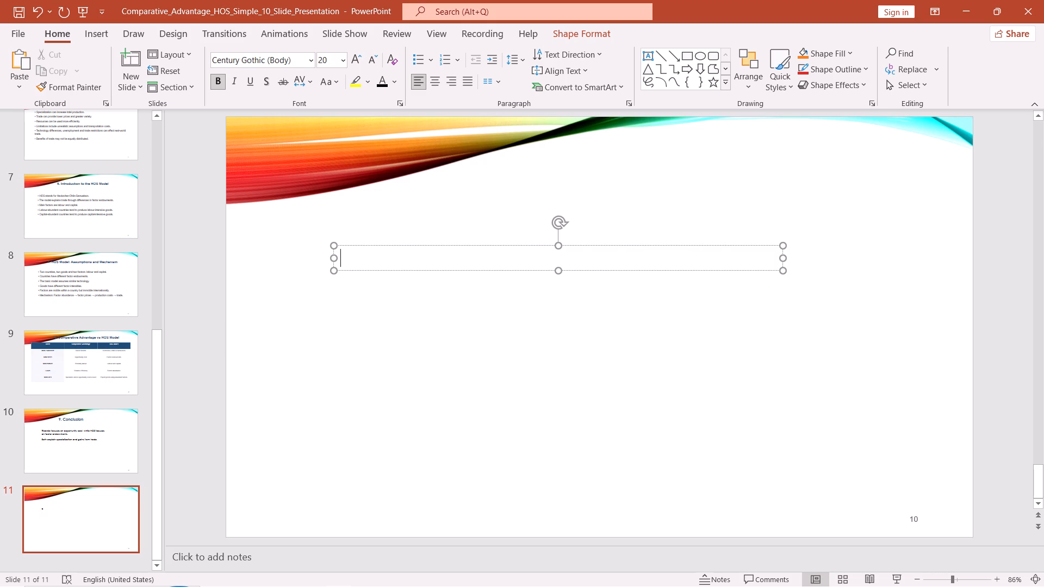
type("THANK YP")
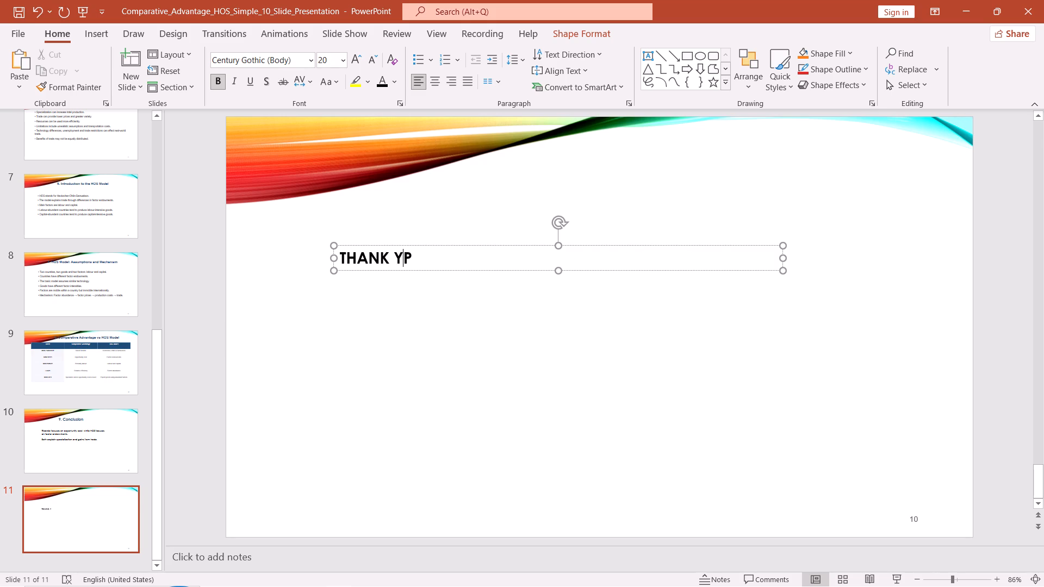
key("BackSpace")
type("OU")
Enlarge the "THANK YOU" text to font size 88.
left_click_drag(340, 258, 444, 263)
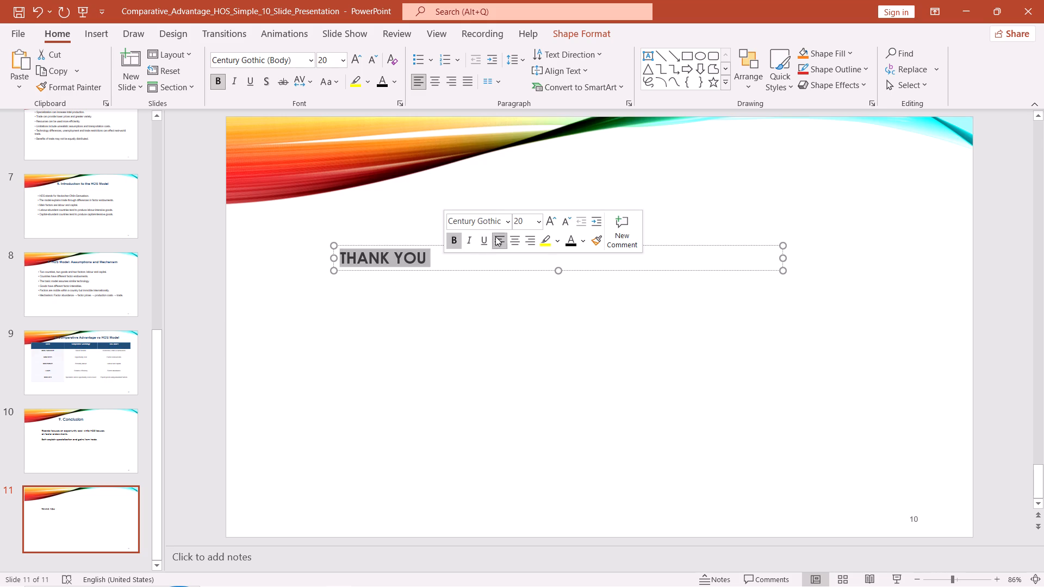
triple_click(362, 60)
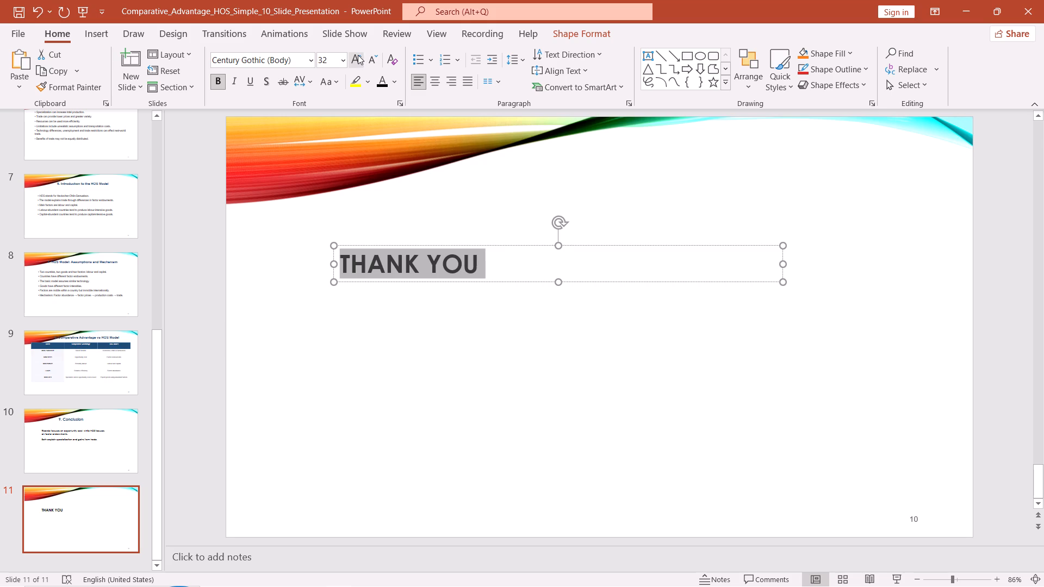
triple_click(358, 55)
triple_click(358, 55)
triple_click(358, 55)
left_click(358, 55)
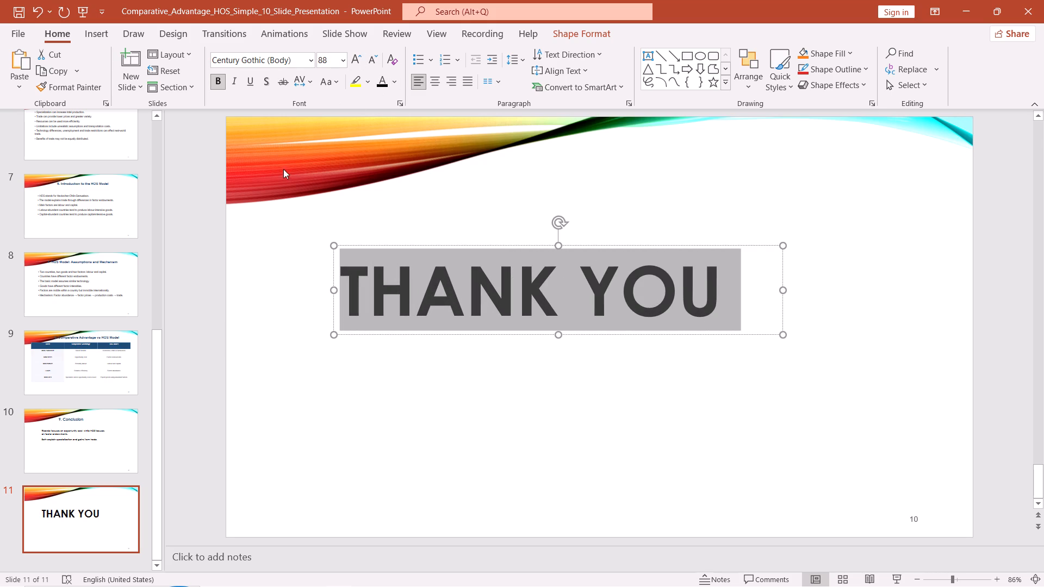
Make the "THANK YOU" text italic.
left_click(234, 79)
left_click(234, 79)
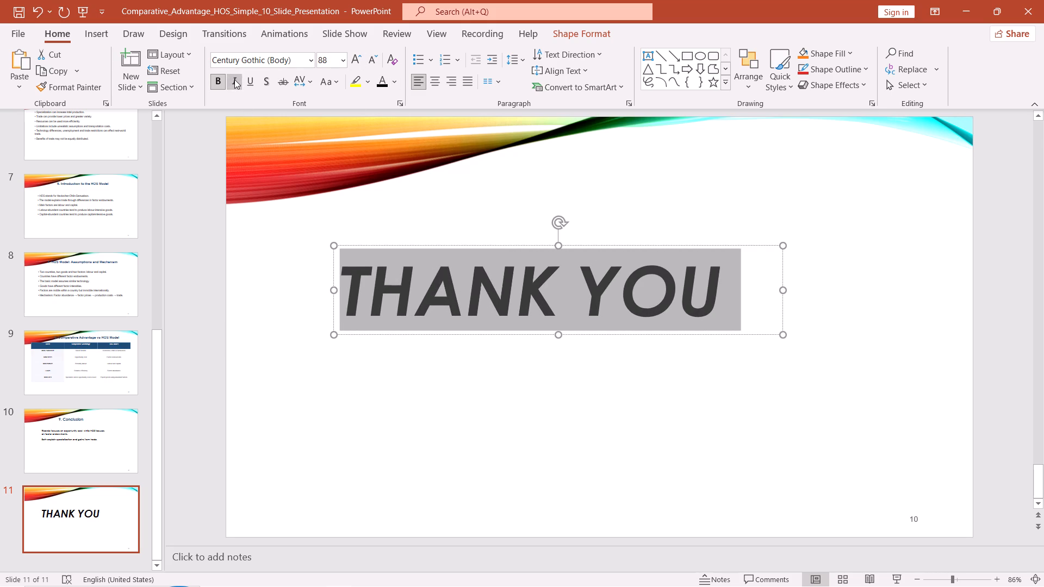
left_click(234, 79)
Move the "THANK YOU" text box right and slightly down, toward the middle of the slide.
left_click_drag(762, 277, 832, 293)
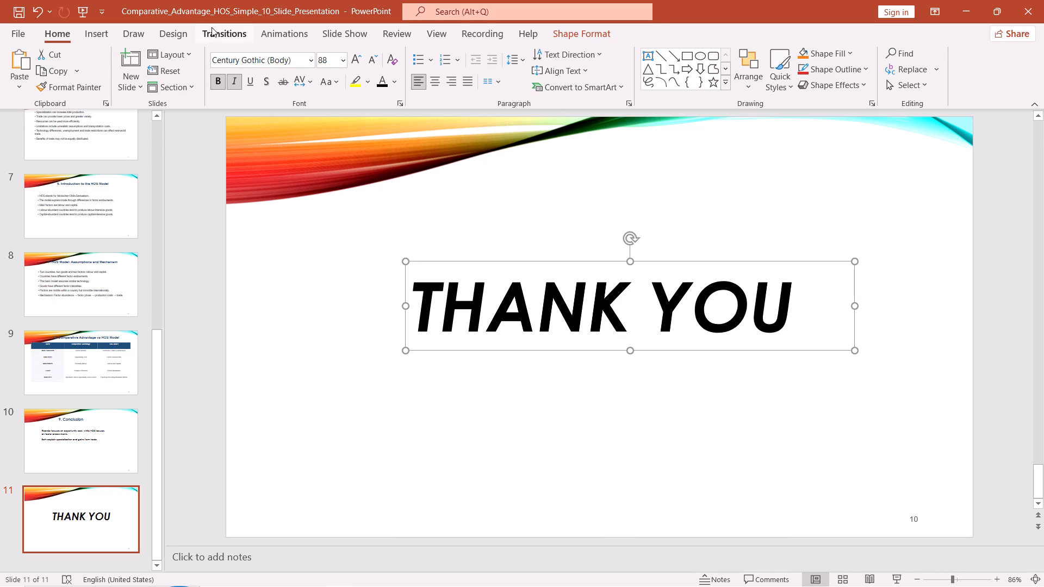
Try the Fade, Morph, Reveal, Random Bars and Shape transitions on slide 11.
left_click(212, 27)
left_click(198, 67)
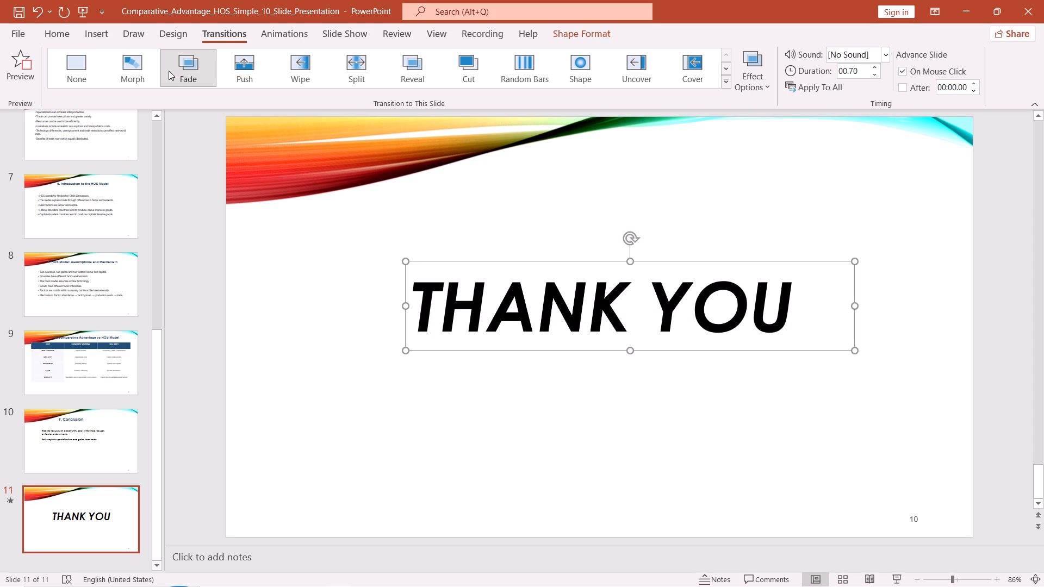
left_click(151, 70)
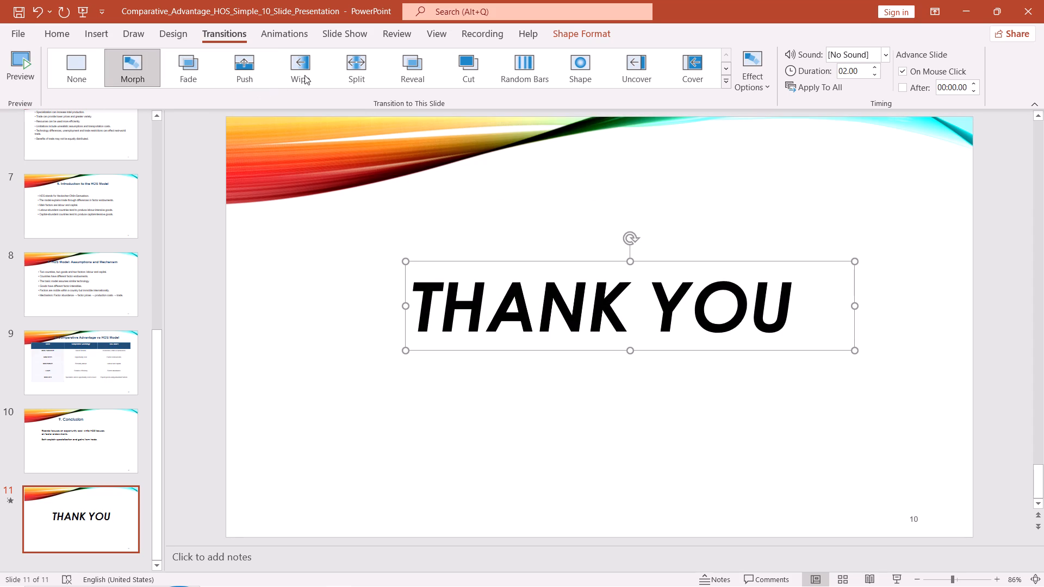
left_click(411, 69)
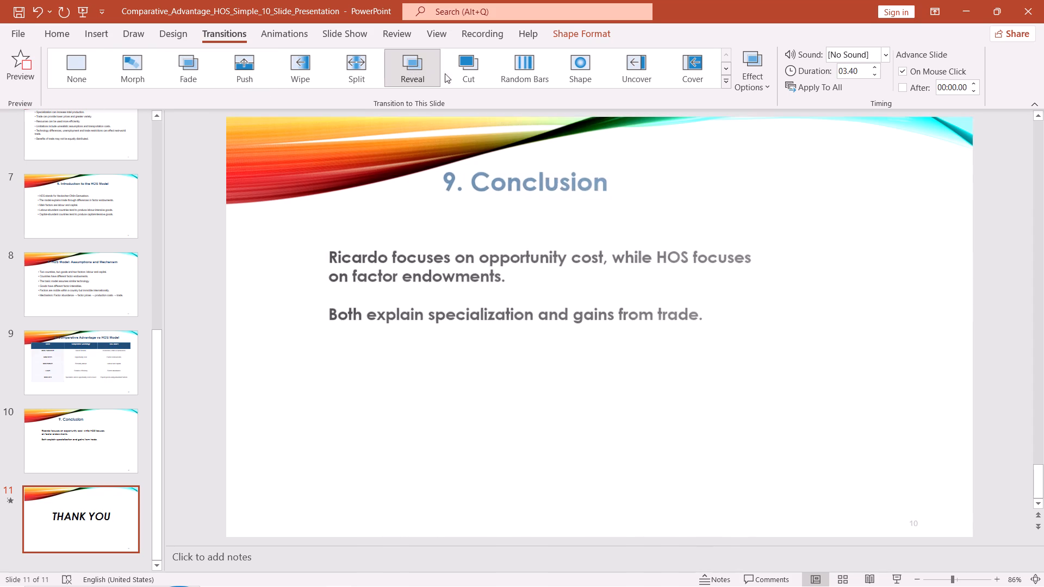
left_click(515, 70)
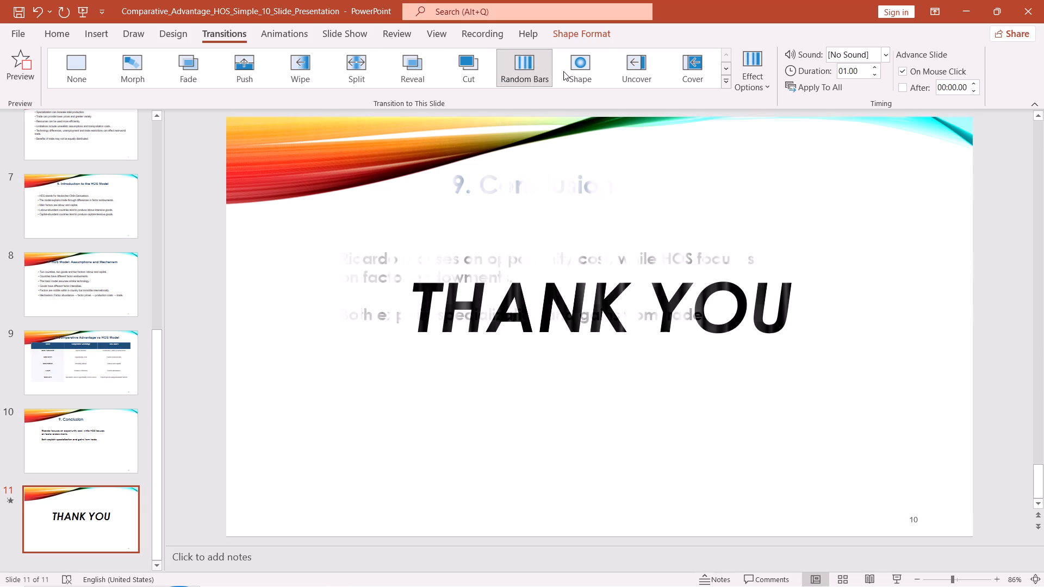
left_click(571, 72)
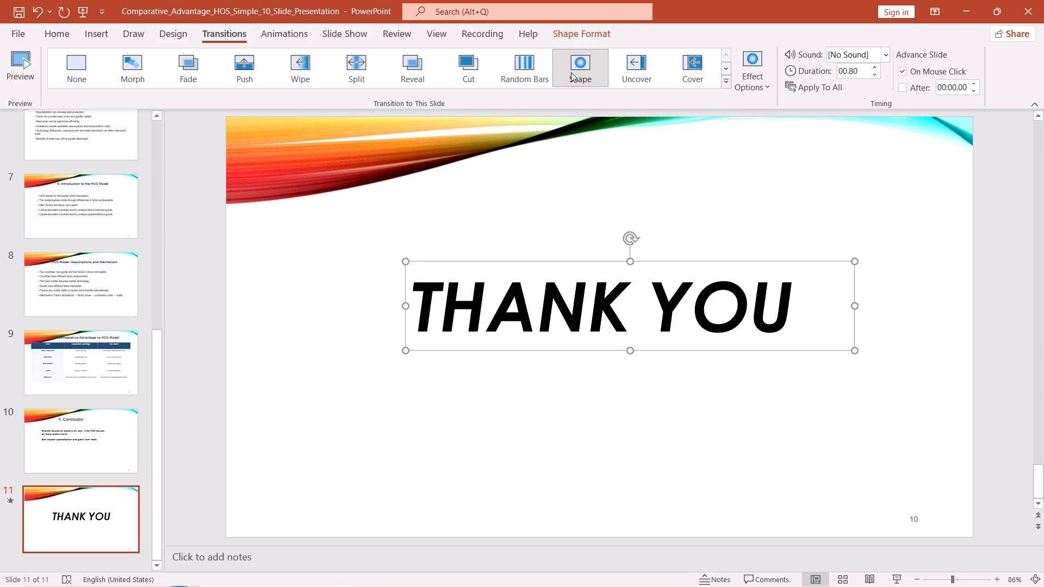
Set the Random Bars transition on slide 11 and apply it to all slides.
left_click(533, 71)
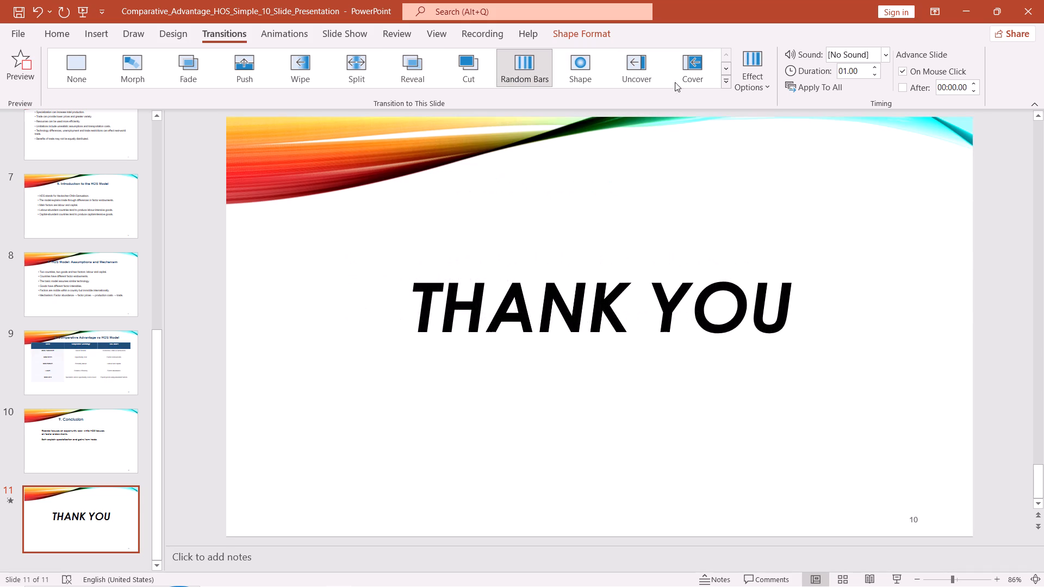
left_click(804, 85)
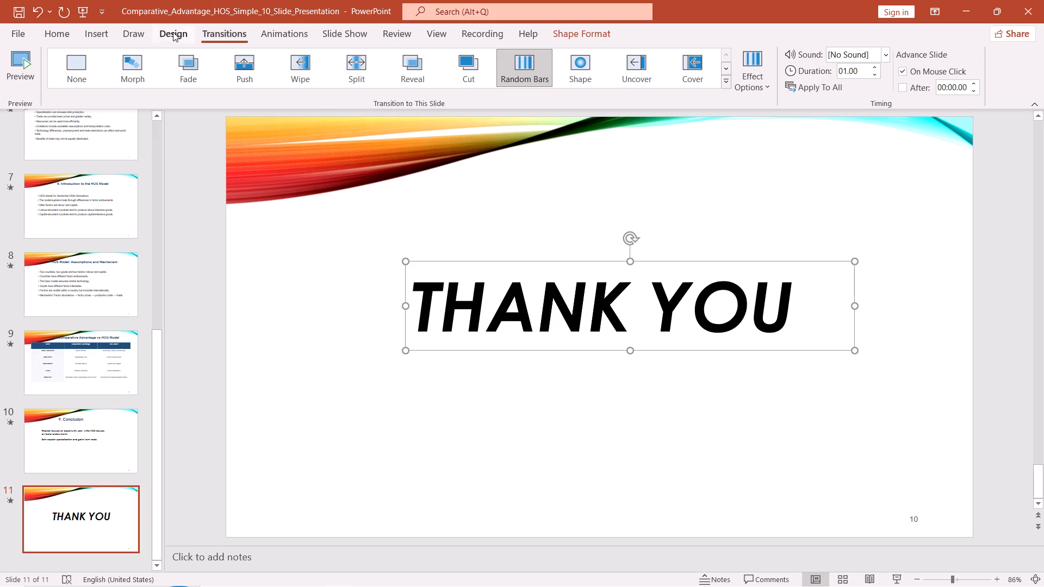
Play the slide show from the first slide through to the end to check the slides and transitions, and exit it.
left_click(55, 34)
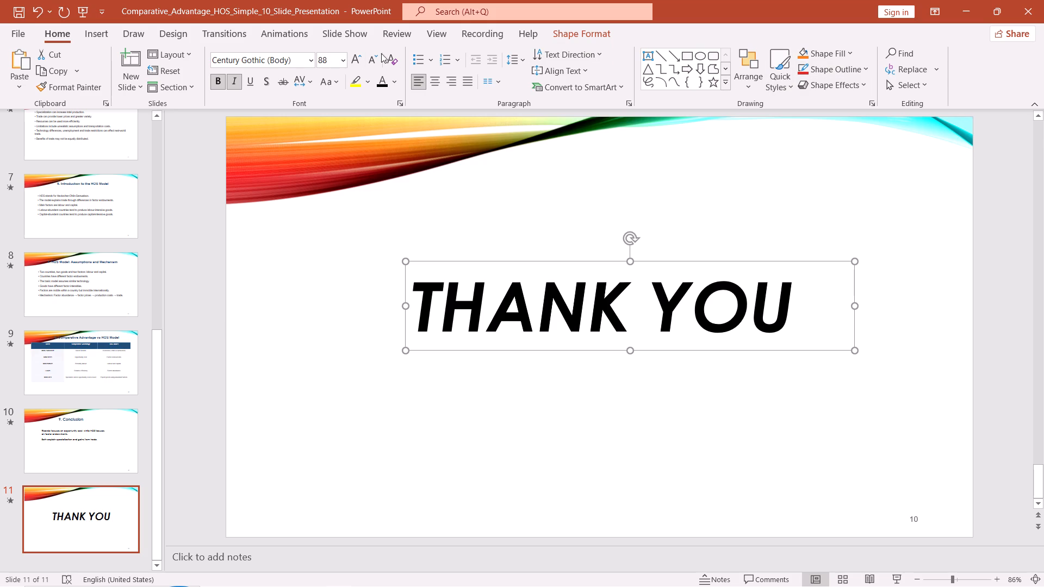
left_click(326, 36)
left_click(17, 65)
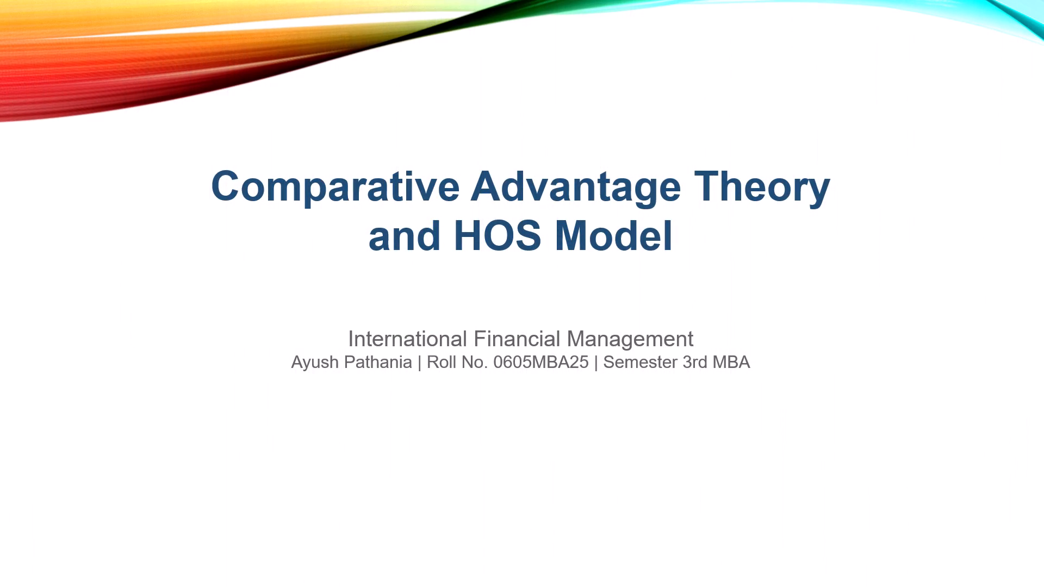
key("n")
key("space")
key("space")
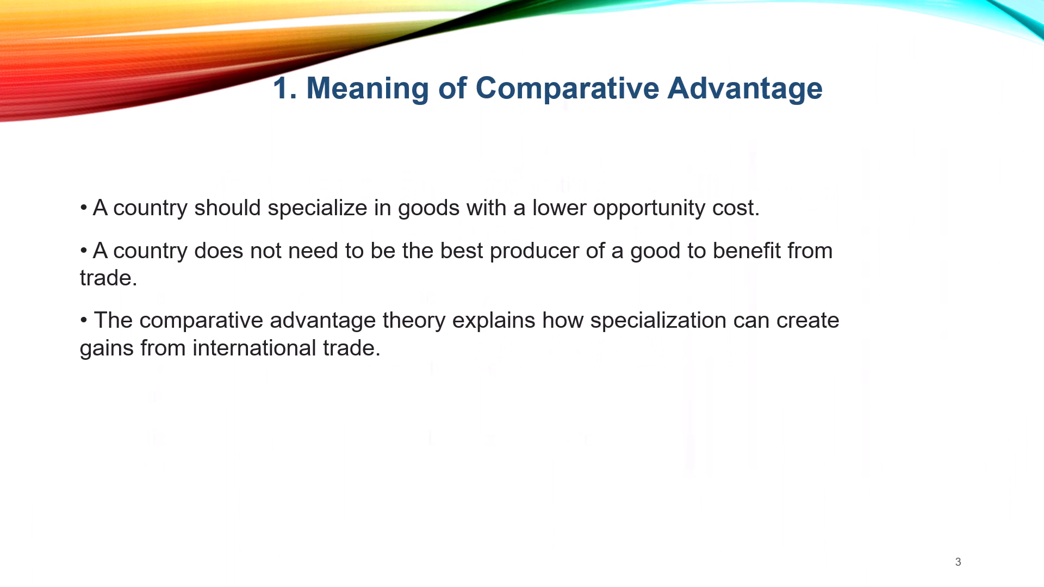
key("space")
key("space")
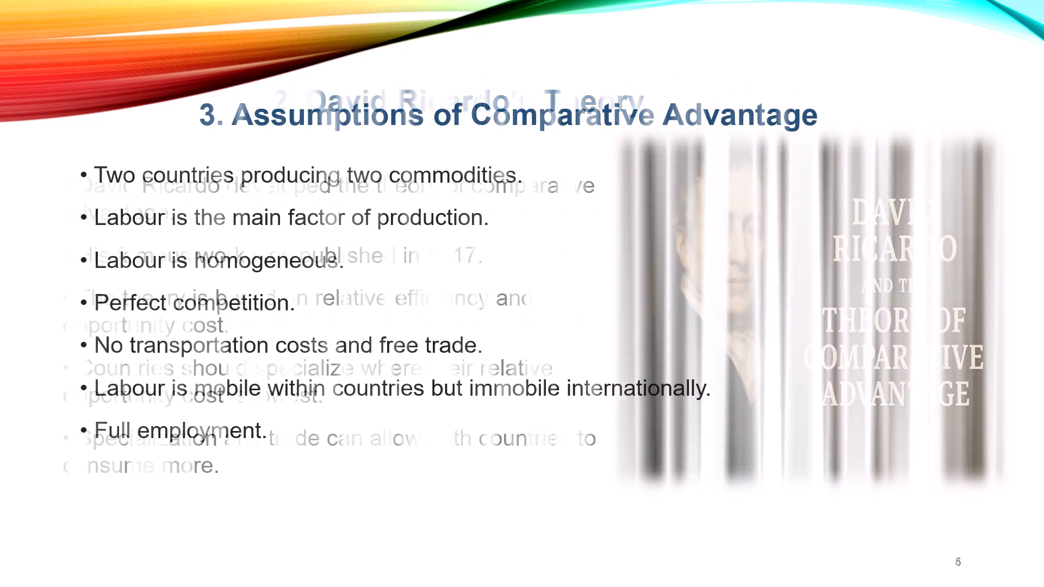
key("space")
key("space")
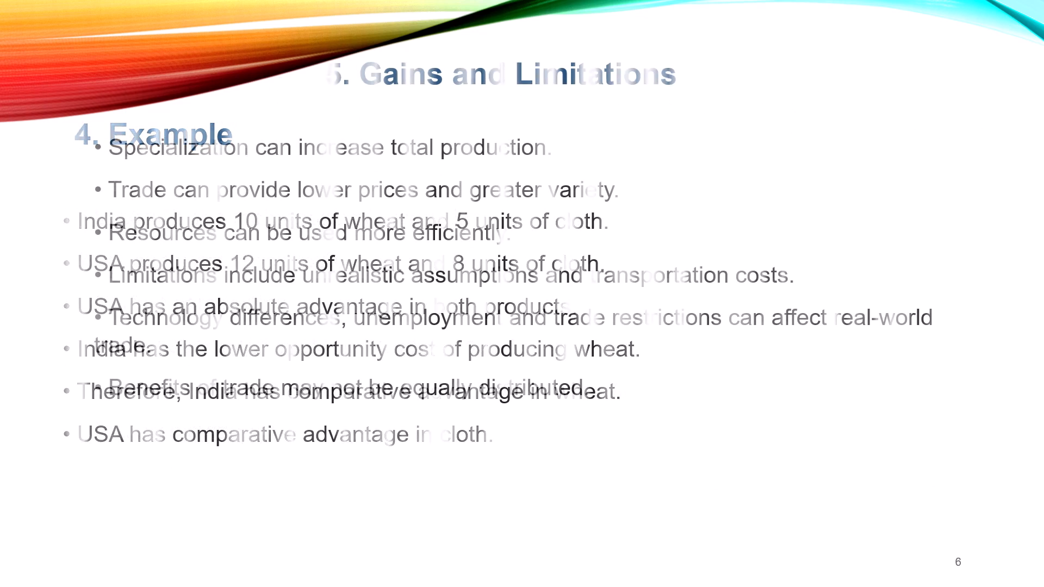
key("space")
key("space")
key("space")
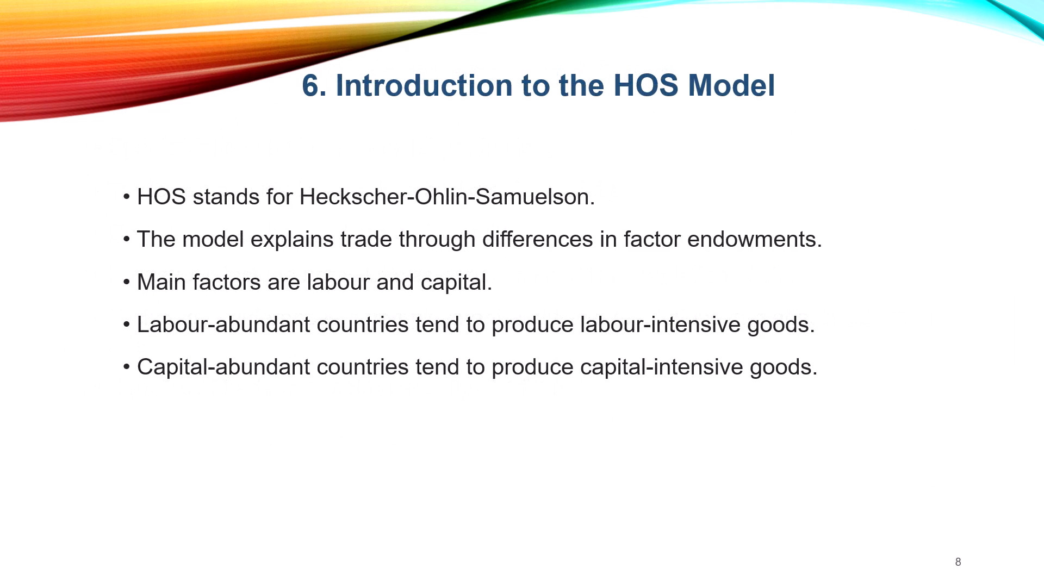
key("space")
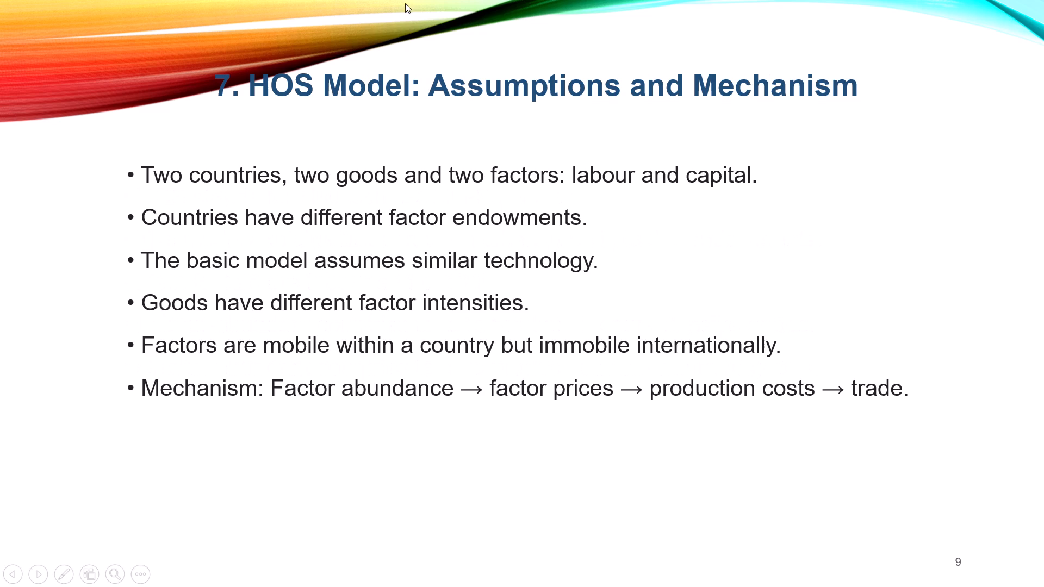
key("space")
key("space")
key("space")
key("space")
key("space")
key("space")
key("space")
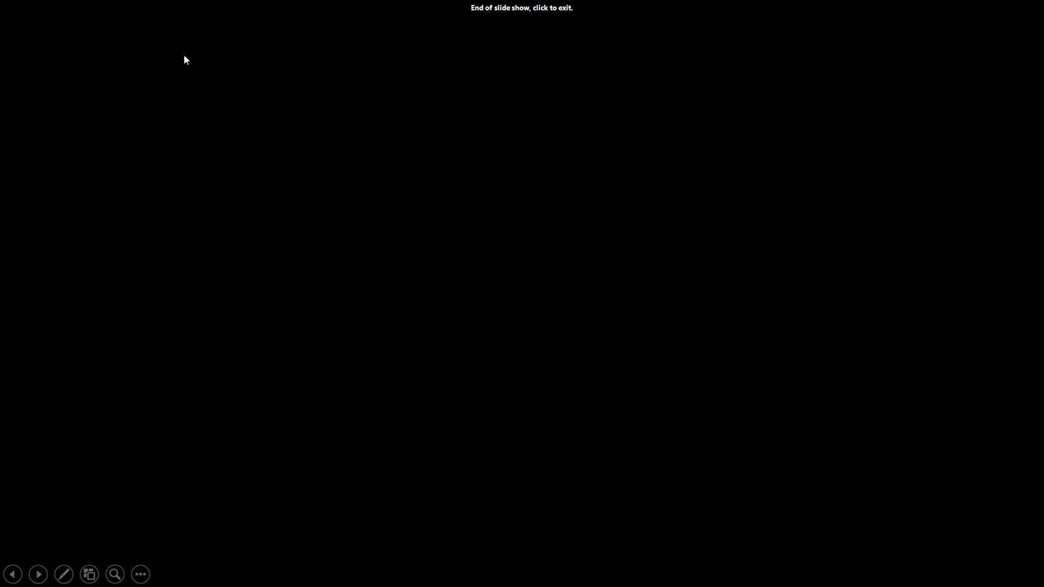
key("space")
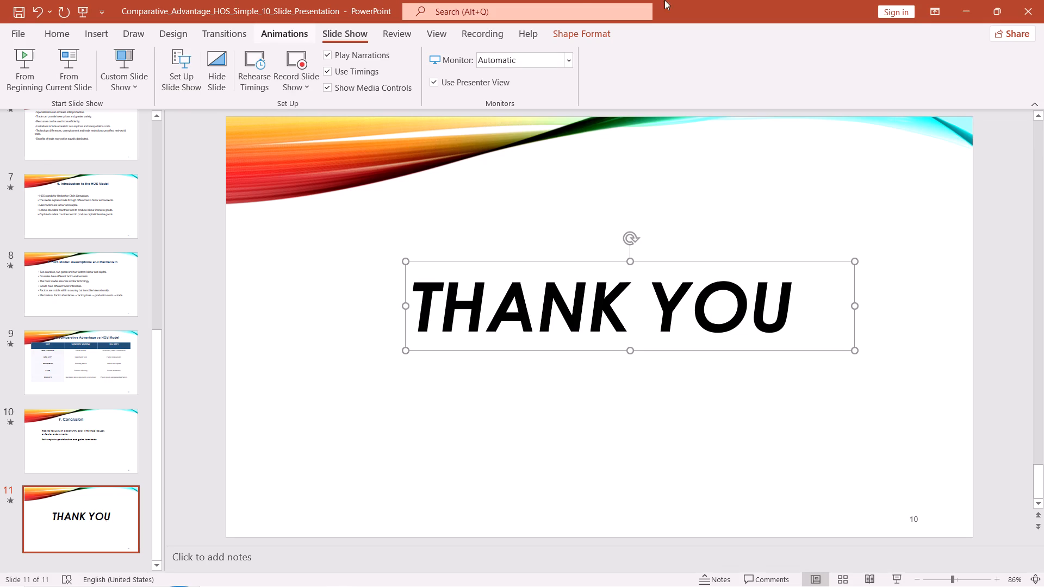
Save the presentation.
left_click(11, 9)
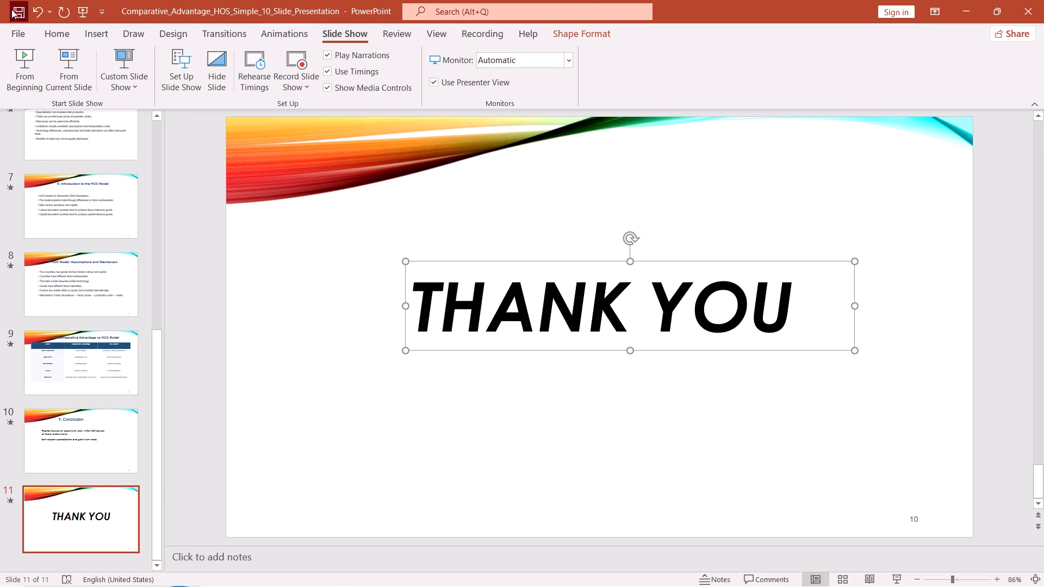
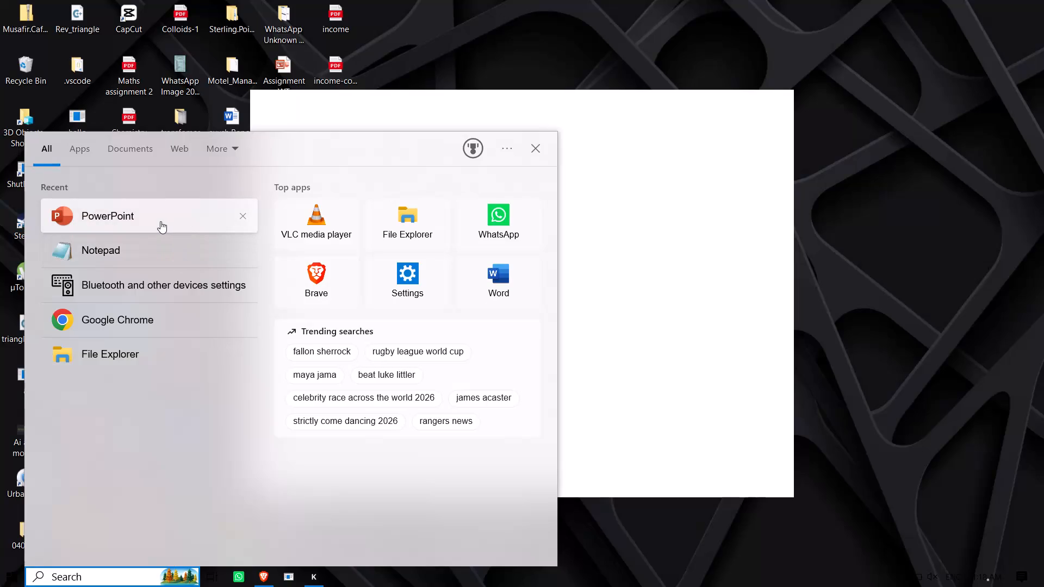
Launch PowerPoint again and show the available file actions for the recent Comparative_Advantage_HOS_Simple_10_Slide_Presentation.
double_click(160, 221)
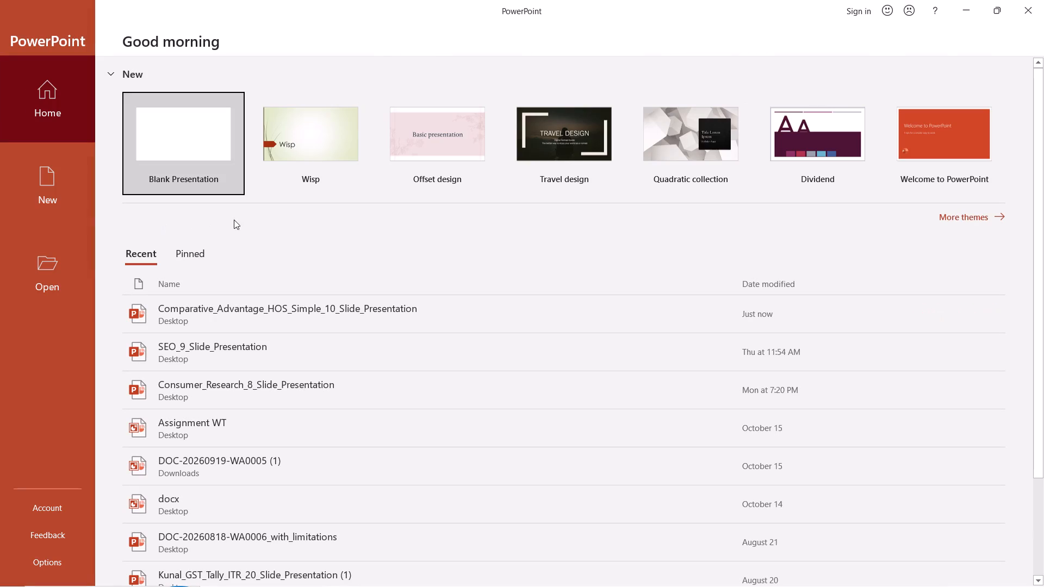
right_click(247, 305)
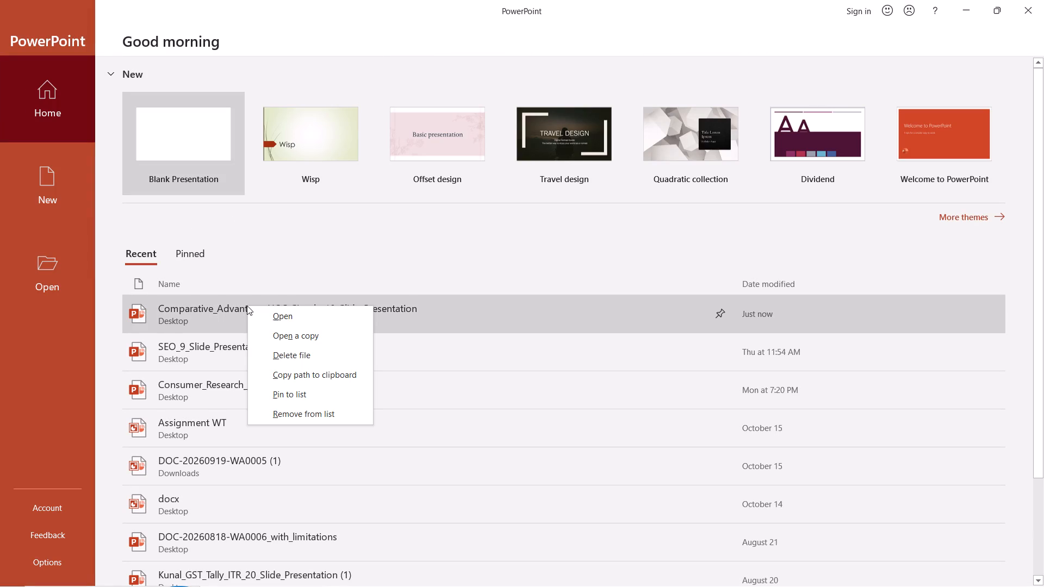
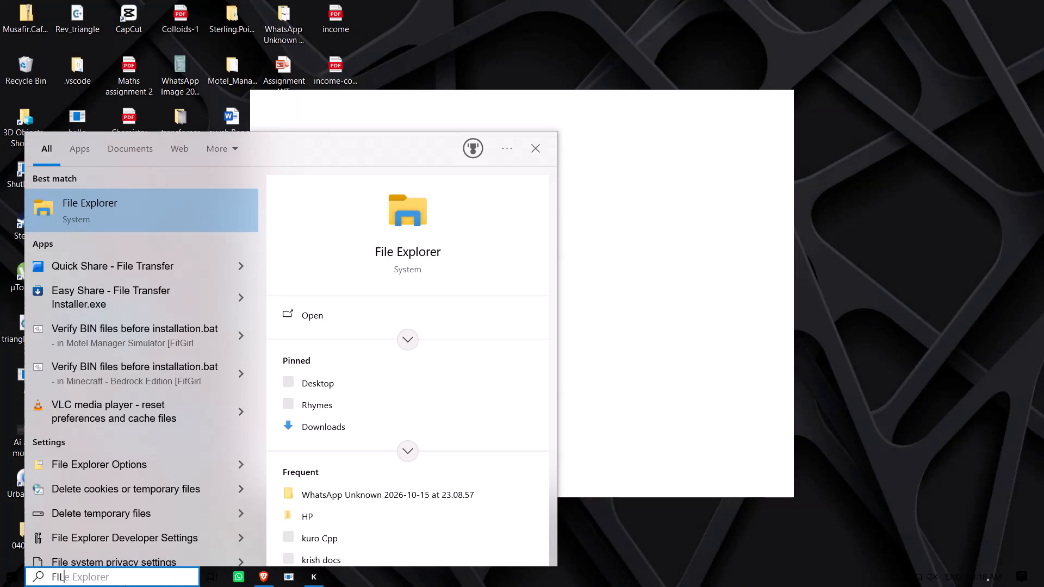
Launch File Explorer and open the recent Comparative_Advantage_HOS_Simple_10_Slide_Presentation stored on the Desktop.
key("Return")
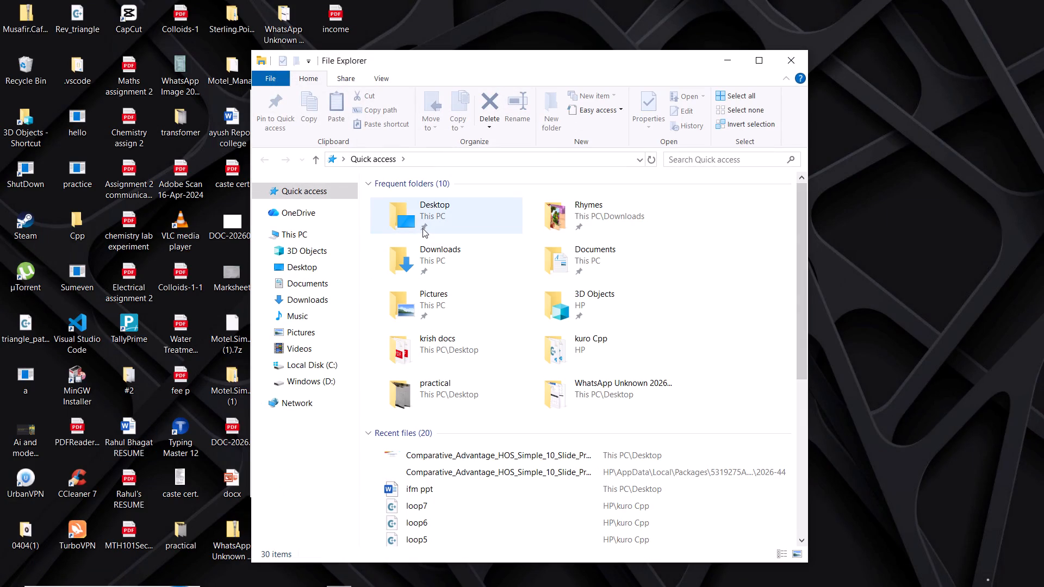
double_click(479, 458)
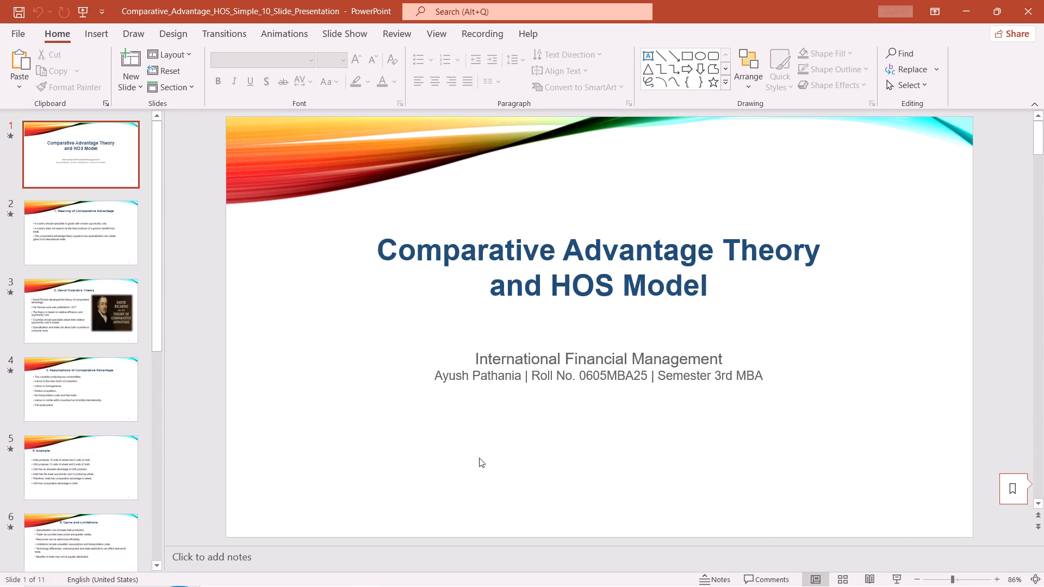
Review the final slides of the saved presentation, including slides 10, 9 and 8, and close PowerPoint.
scroll(96, 408, "down", 8)
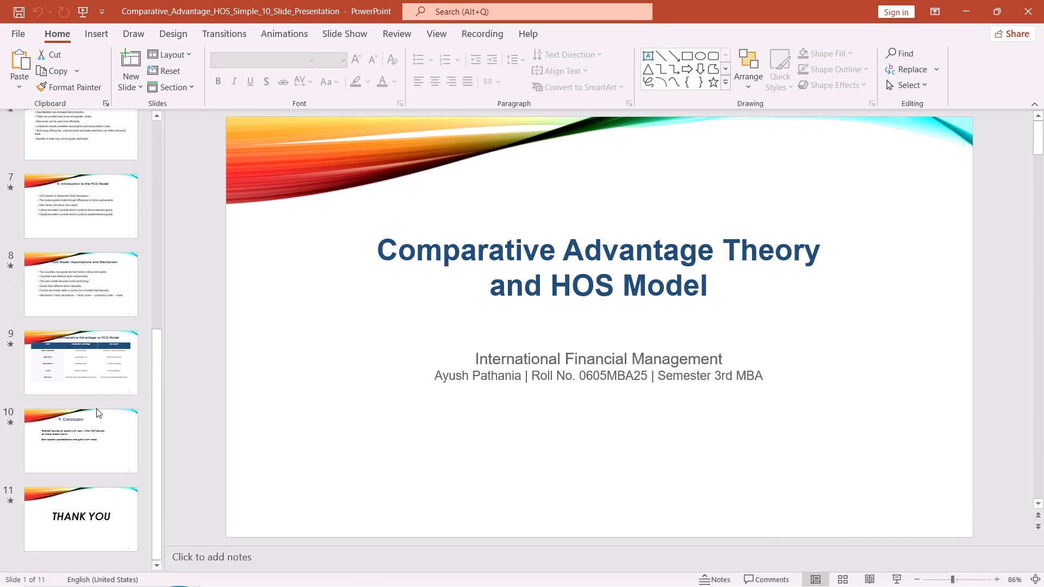
left_click(88, 442)
left_click(92, 360)
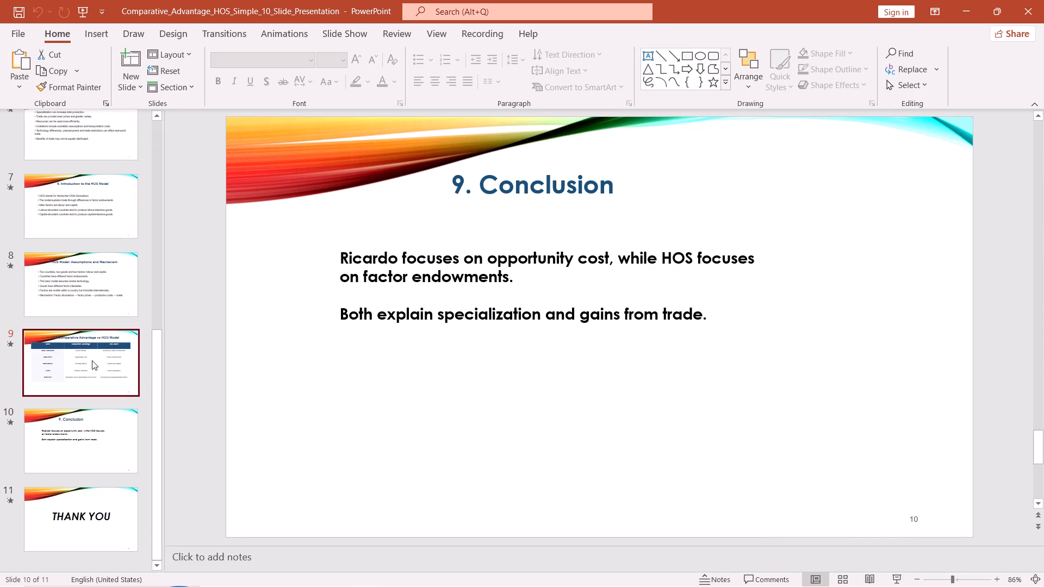
left_click(84, 292)
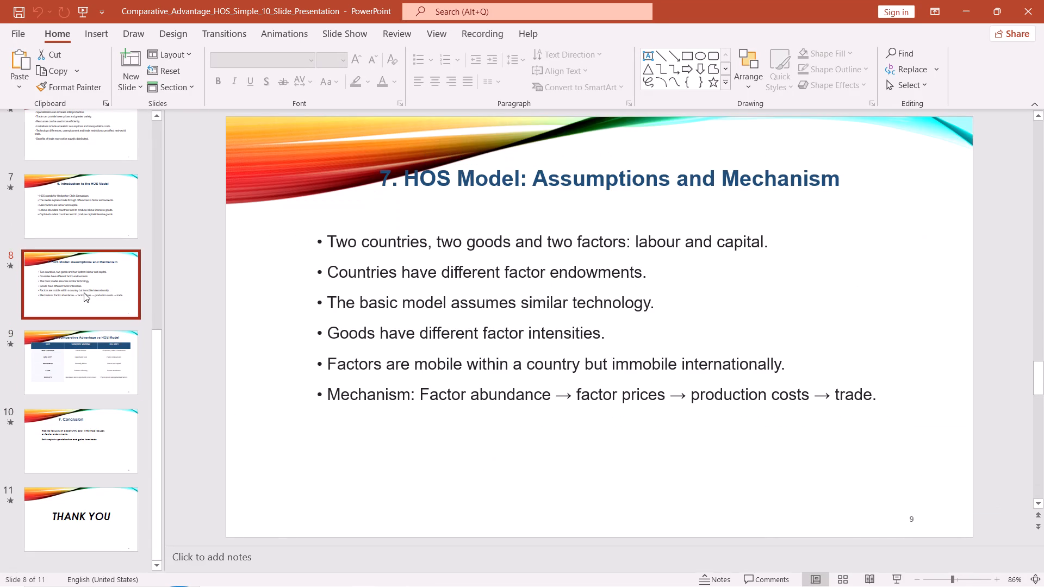
left_click(1033, 1)
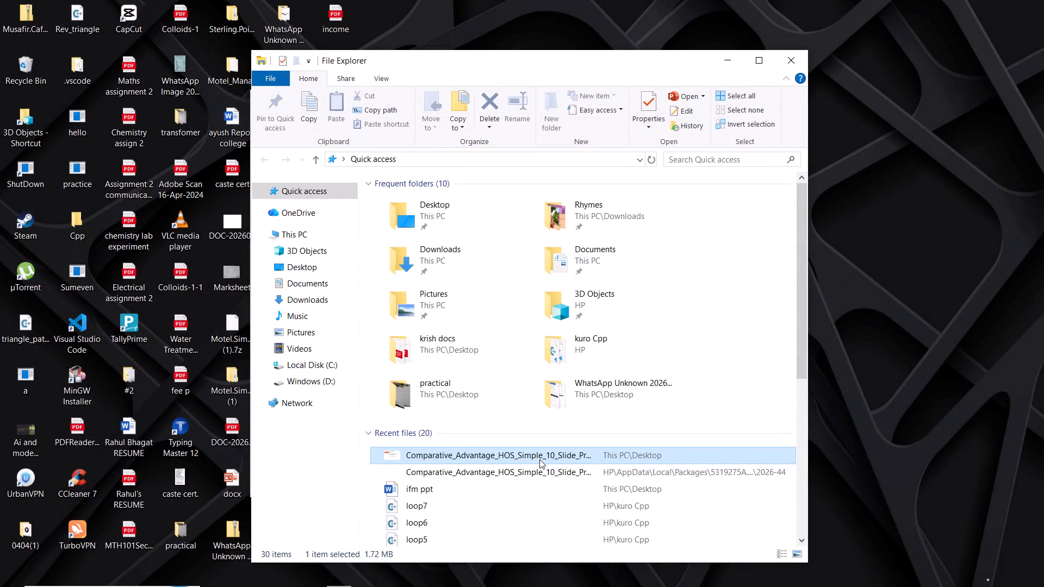
Share the Desktop copy of the Comparative_Advantage_HOS_Simple_10_Slide_Presentation file from File Explorer through WhatsApp.
right_click(539, 459)
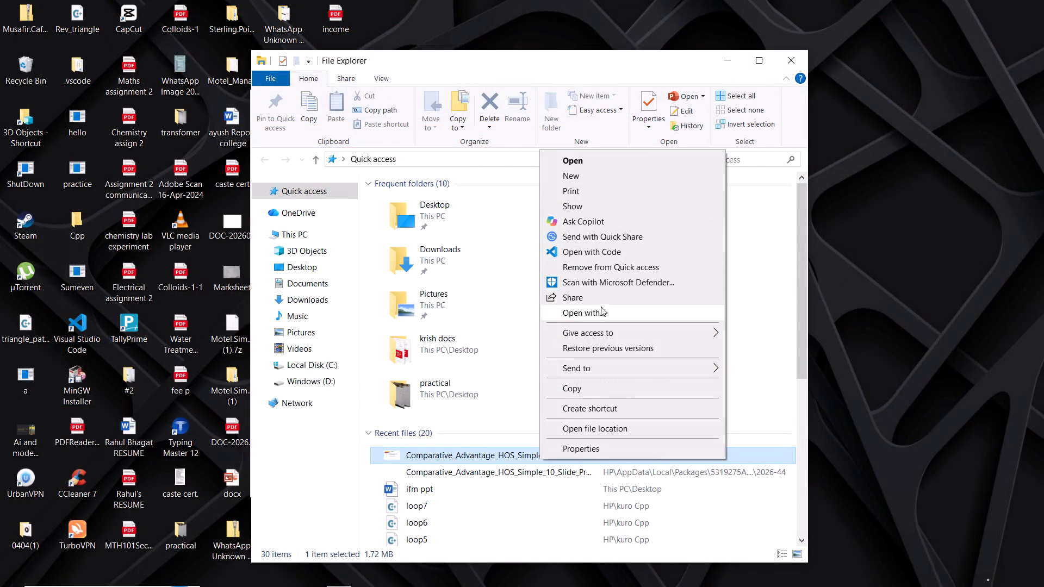
left_click(603, 301)
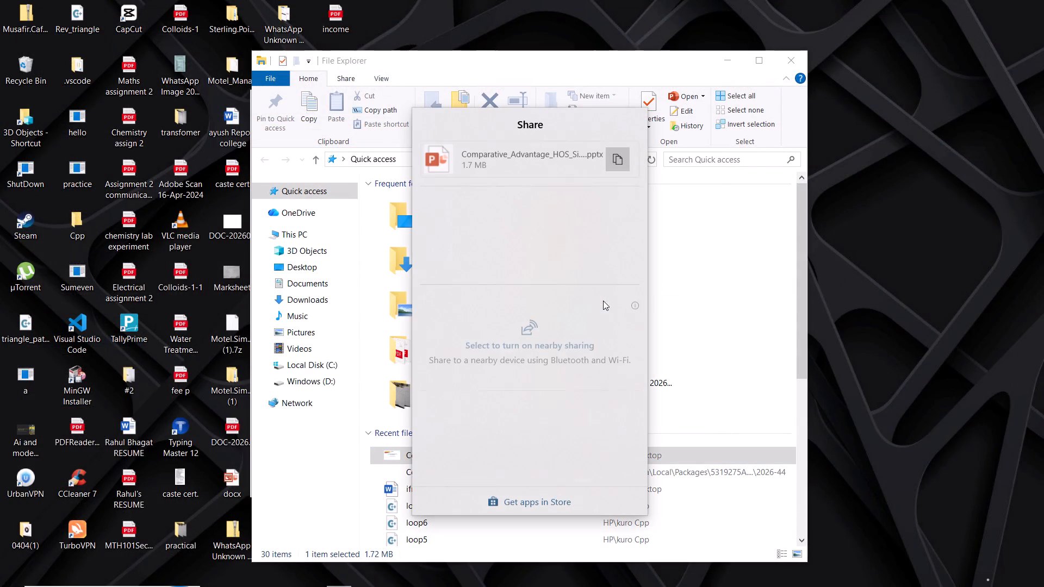
left_click(457, 434)
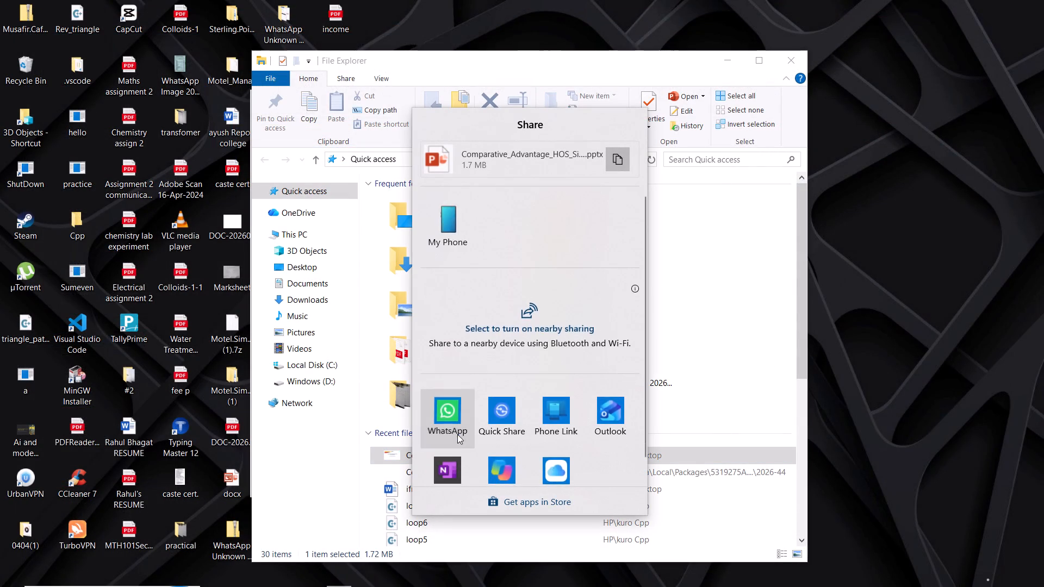
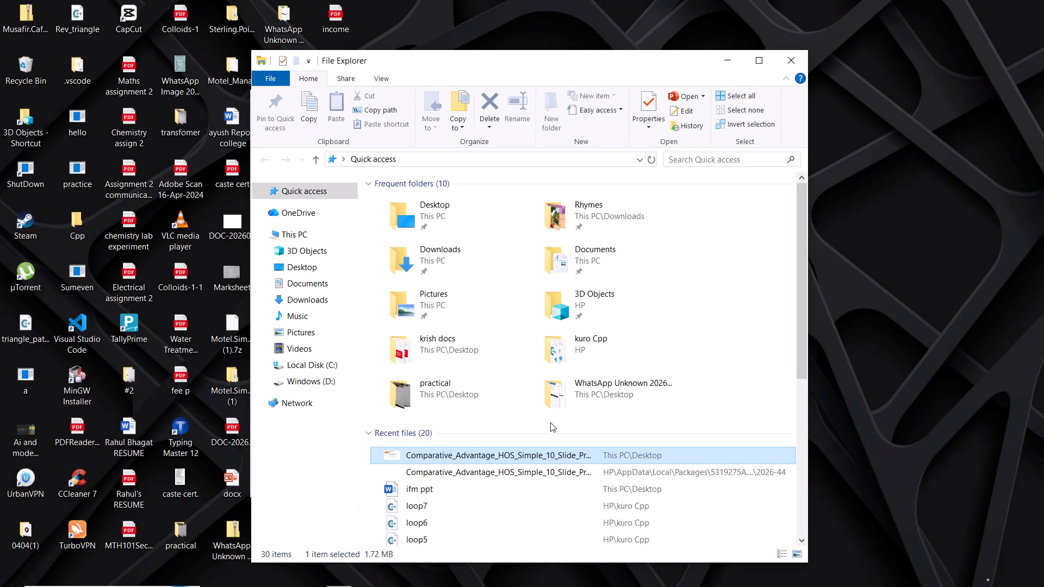
Open the Desktop copy of the Comparative_Advantage_HOS_Simple_10_Slide_Presentation from the recent files.
left_click(586, 457)
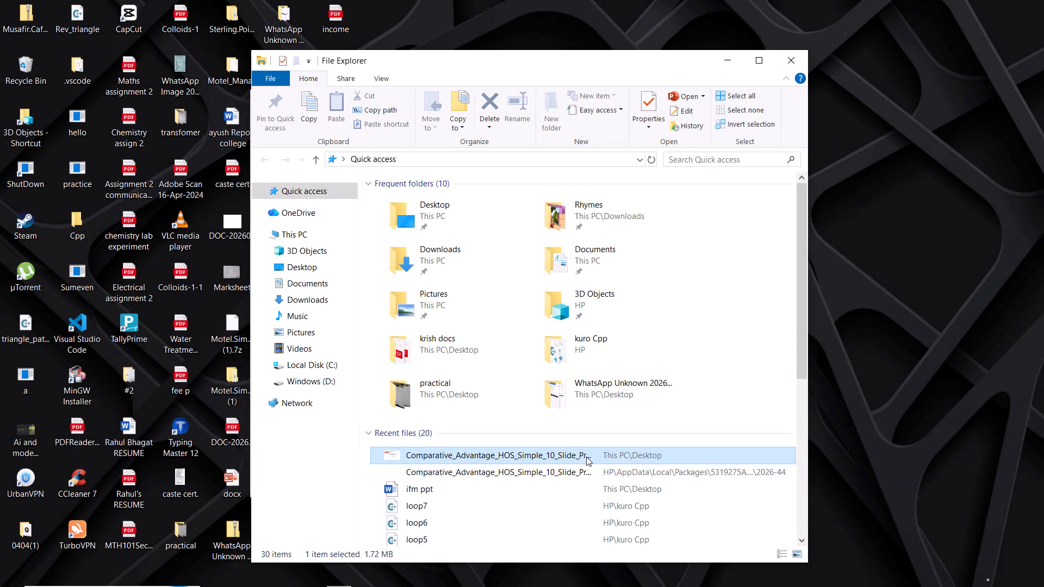
double_click(586, 457)
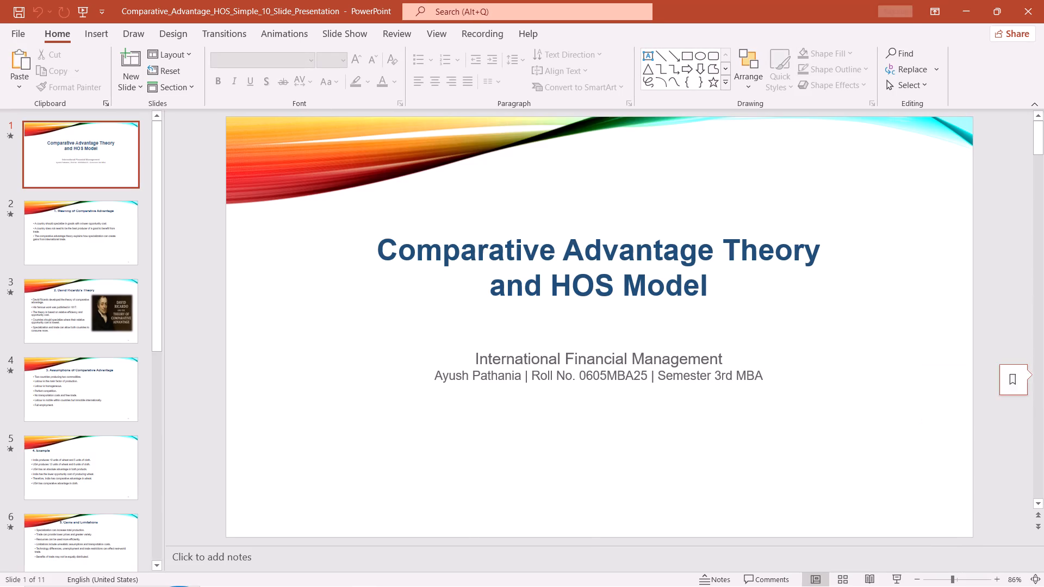
Copy the title slide of the presentation to the clipboard and close PowerPoint.
right_click(455, 346)
left_click(347, 292)
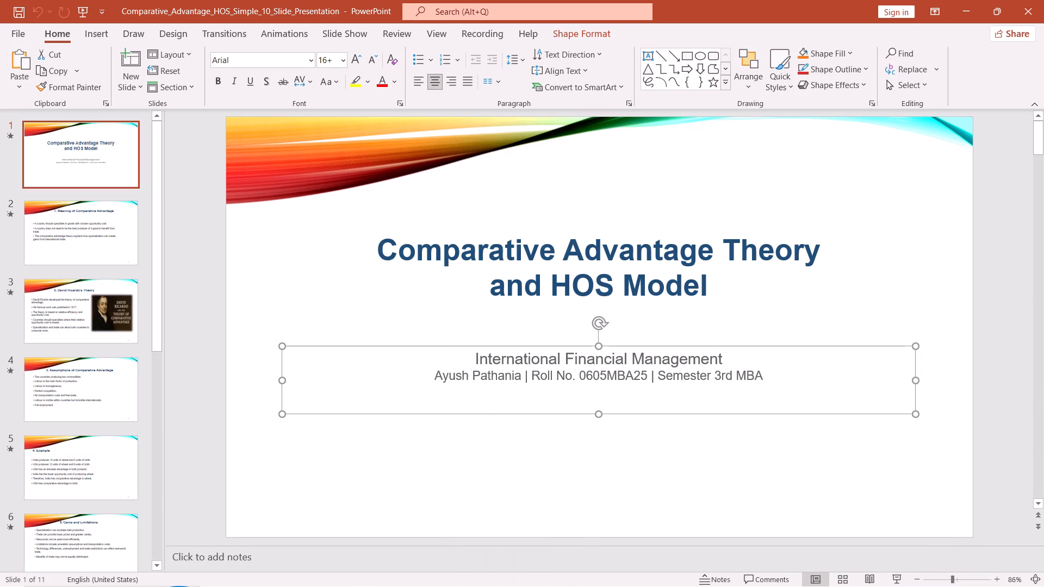
right_click(102, 152)
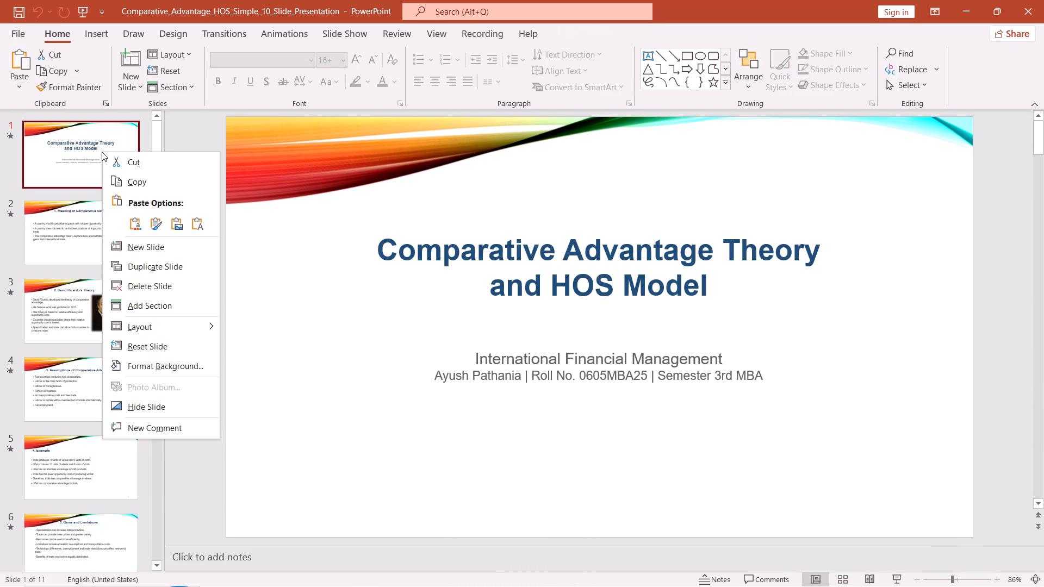
left_click(126, 184)
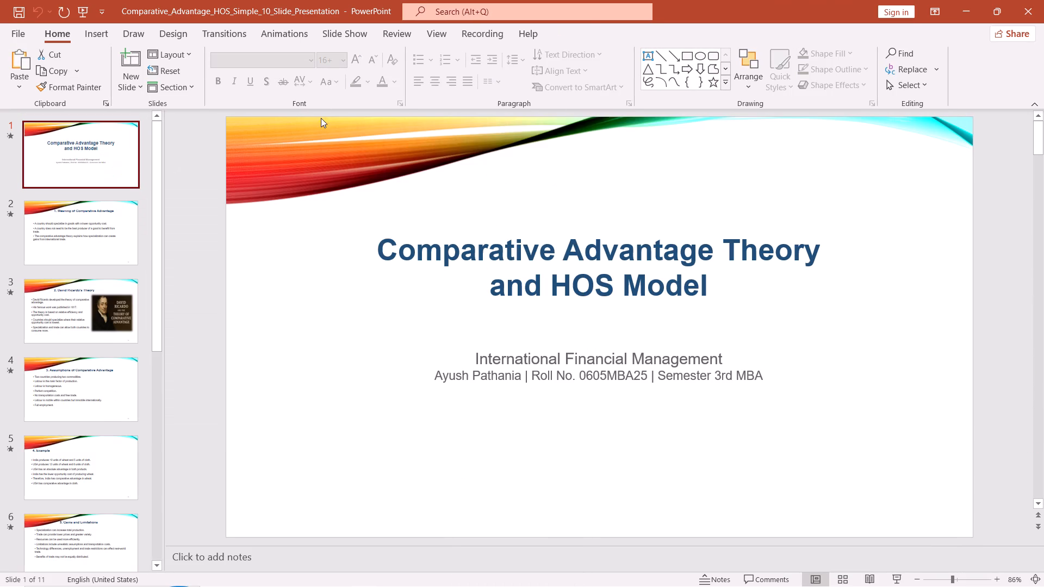
left_click(1025, 4)
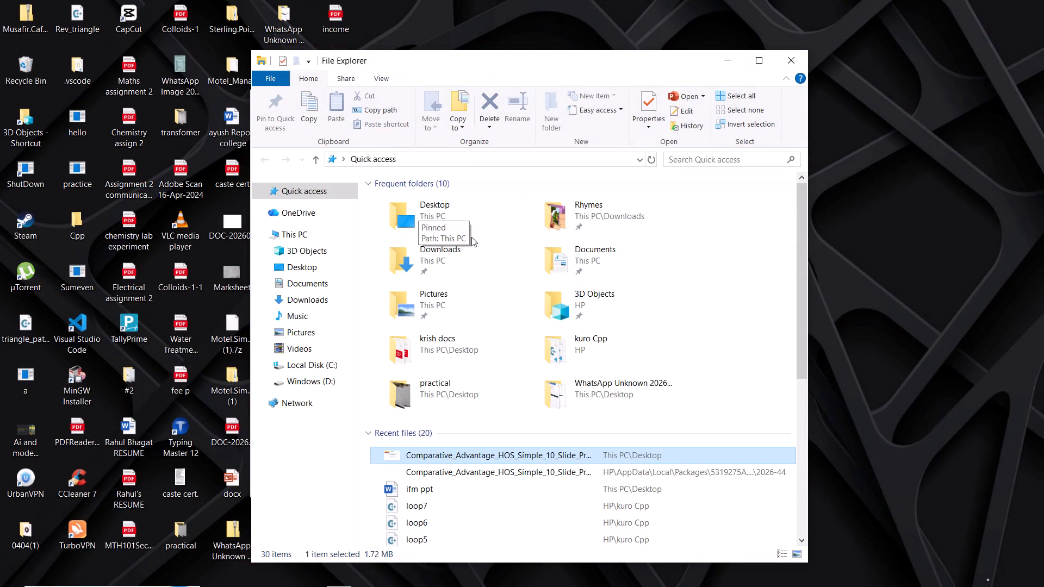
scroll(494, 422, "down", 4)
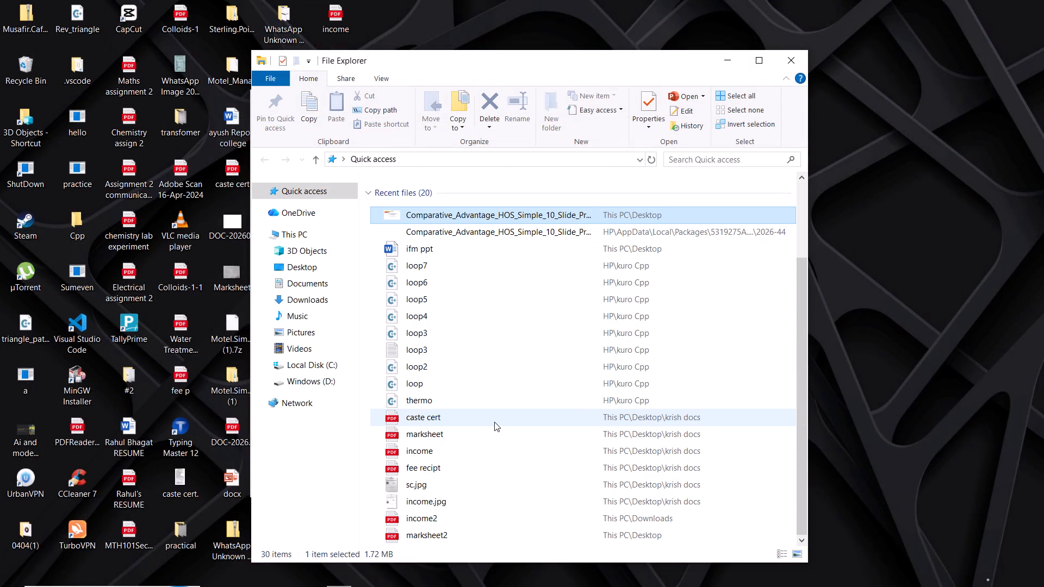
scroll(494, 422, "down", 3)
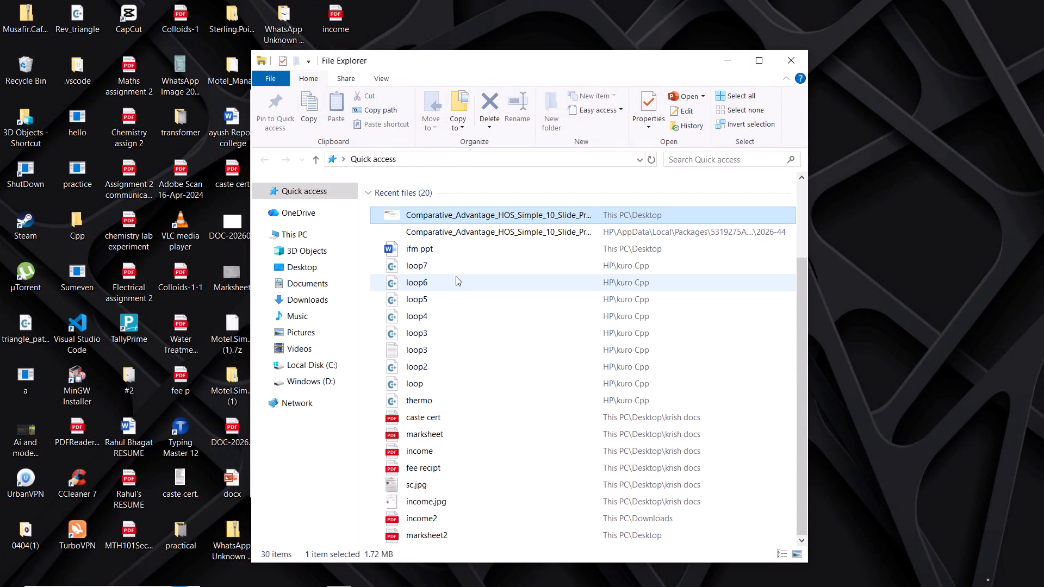